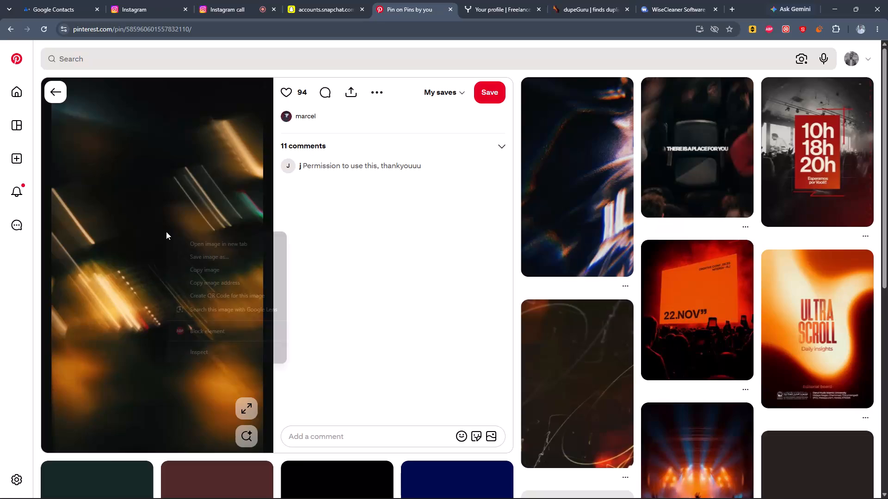
# Copy the blurred golden light-streak image from the Pinterest pin and paste it into Sunday 8th.psd in Photoshop.
pyautogui.click(210, 273)
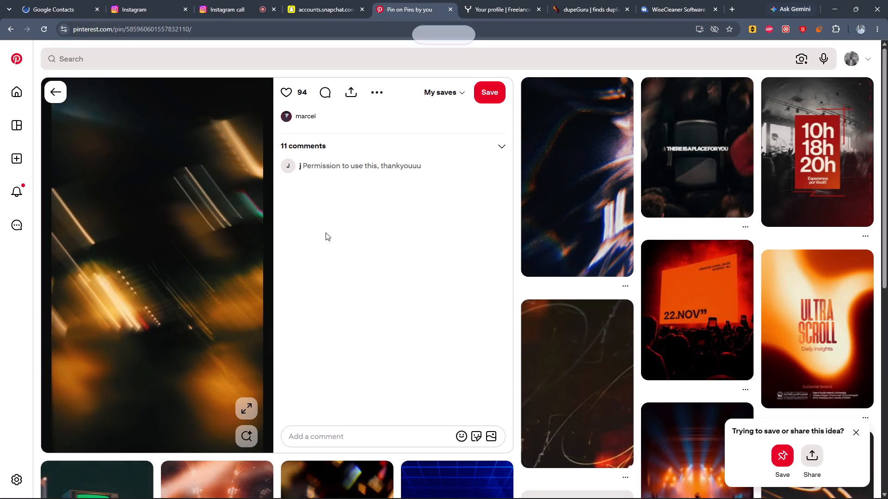
pyautogui.click(830, 0)
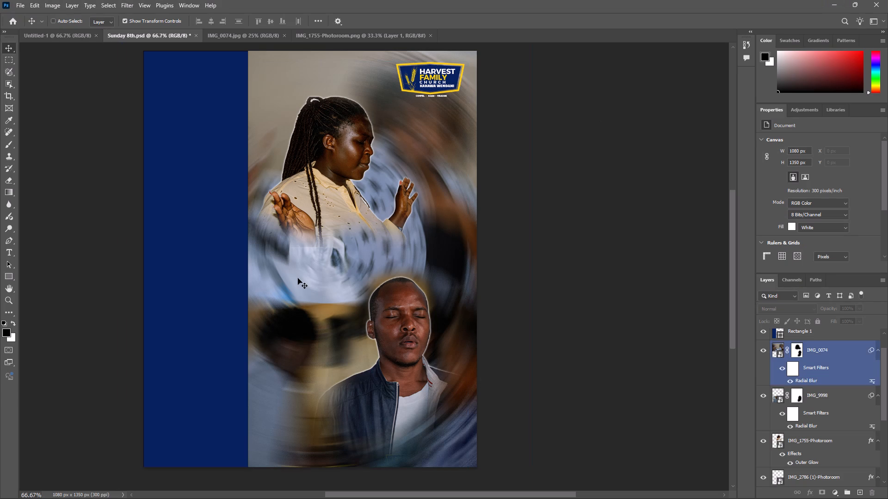
pyautogui.hotkey('ctrl', 'v')
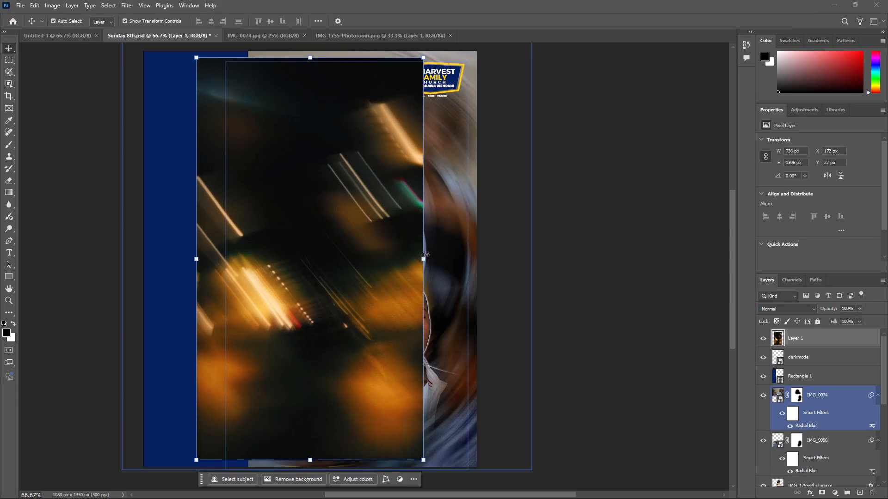
# Scale the pasted light-streak image proportionally to about 1137 x 2018 px so it covers the whole canvas.
pyautogui.moveTo(425, 255); pyautogui.dragTo(495, 262)
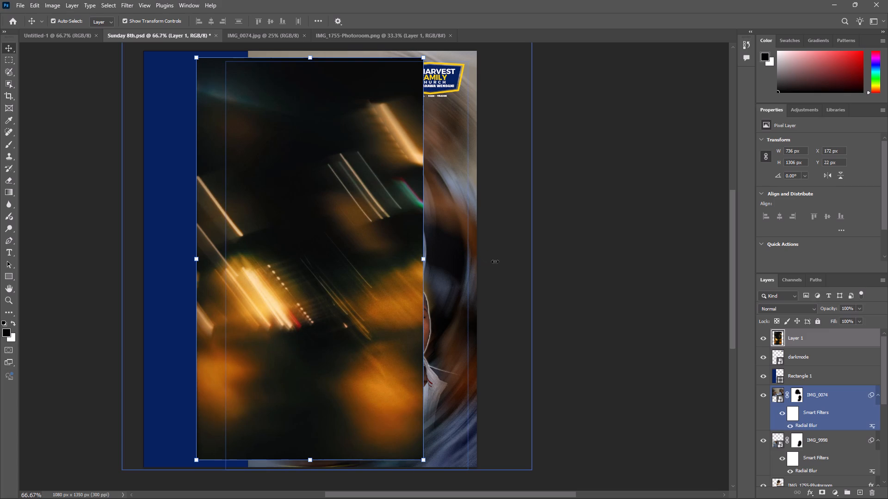
pyautogui.moveTo(495, 262); pyautogui.dragTo(515, 264)
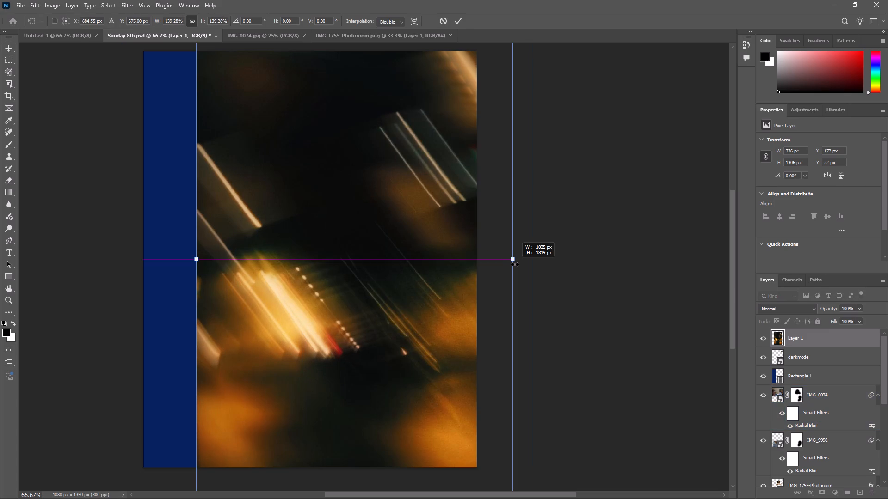
pyautogui.moveTo(515, 264); pyautogui.dragTo(485, 263)
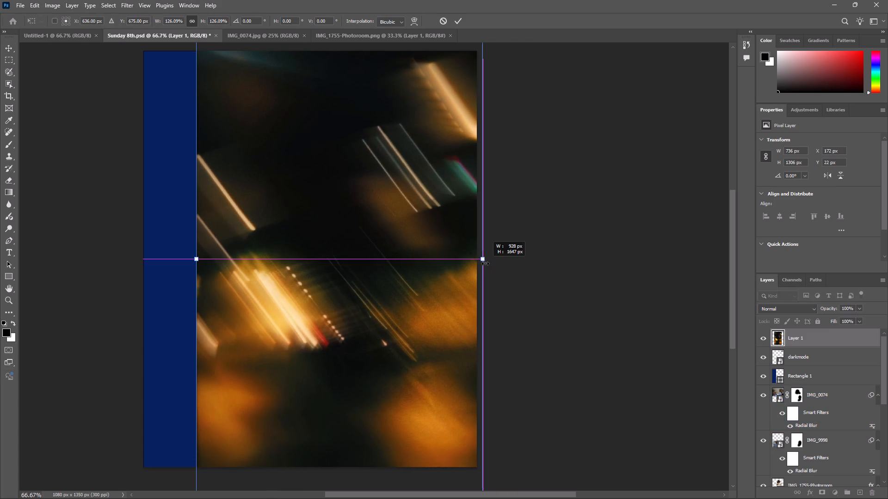
pyautogui.moveTo(485, 263); pyautogui.dragTo(484, 263)
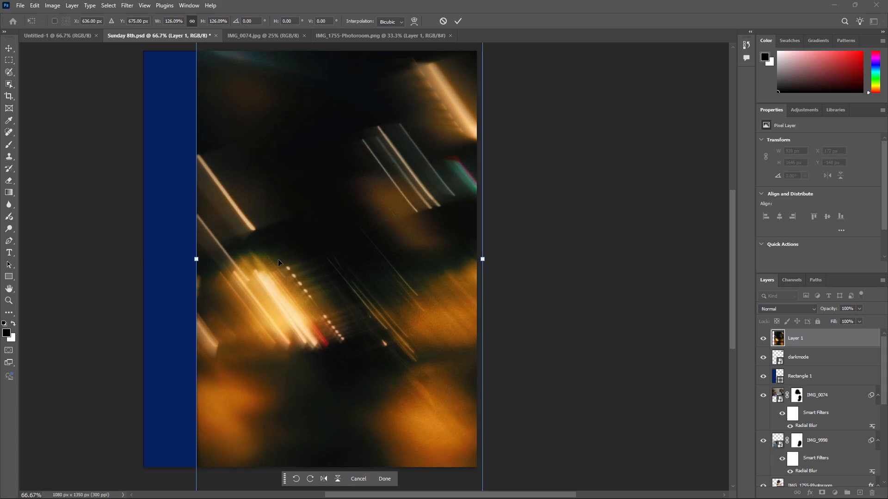
pyautogui.hotkey('ctrl', '-')
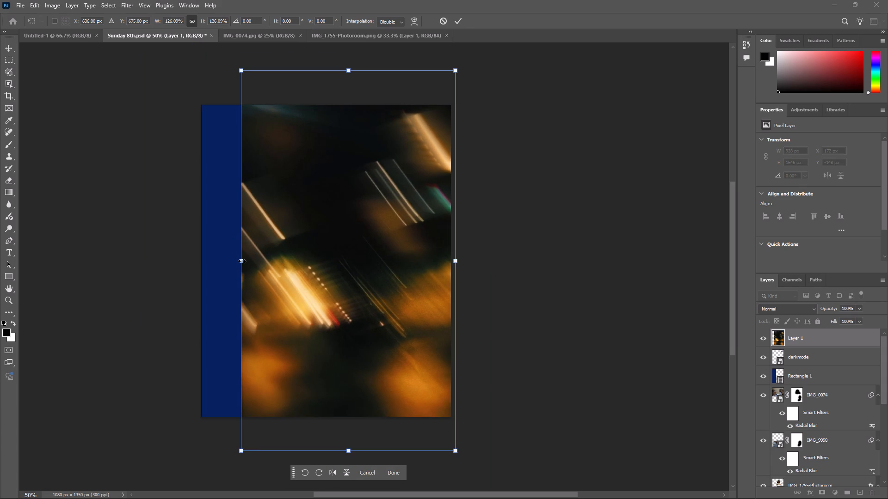
pyautogui.moveTo(242, 261); pyautogui.dragTo(196, 262)
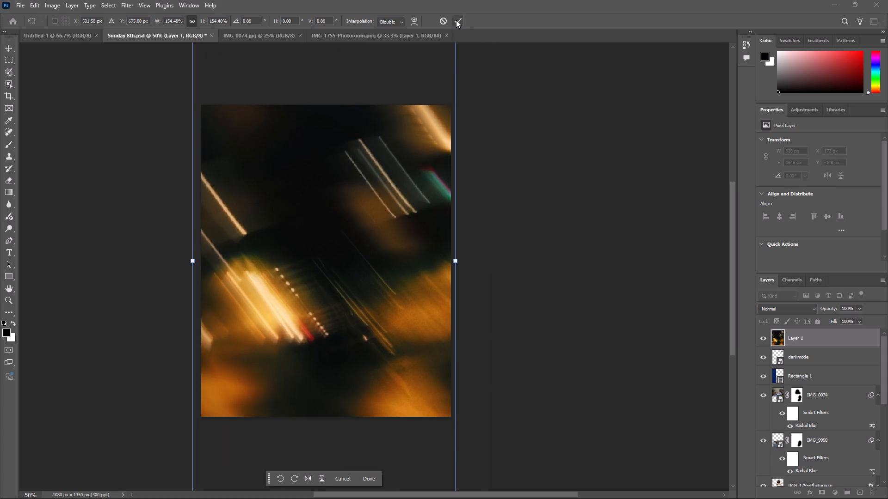
pyautogui.click(456, 20)
# Move the blue Rectangle 1 layer above the light-streak layer, to the top of the layer stack.
pyautogui.click(821, 375)
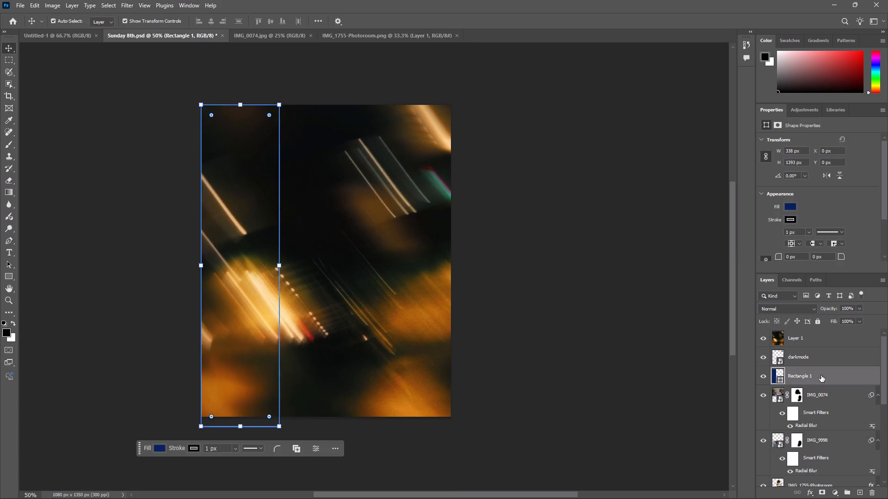
pyautogui.hotkey('shift', '}')
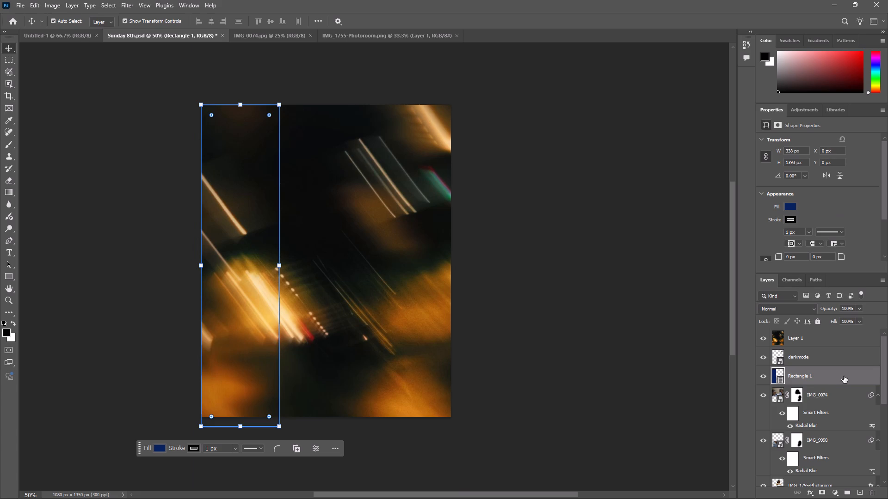
pyautogui.rightClick(844, 376)
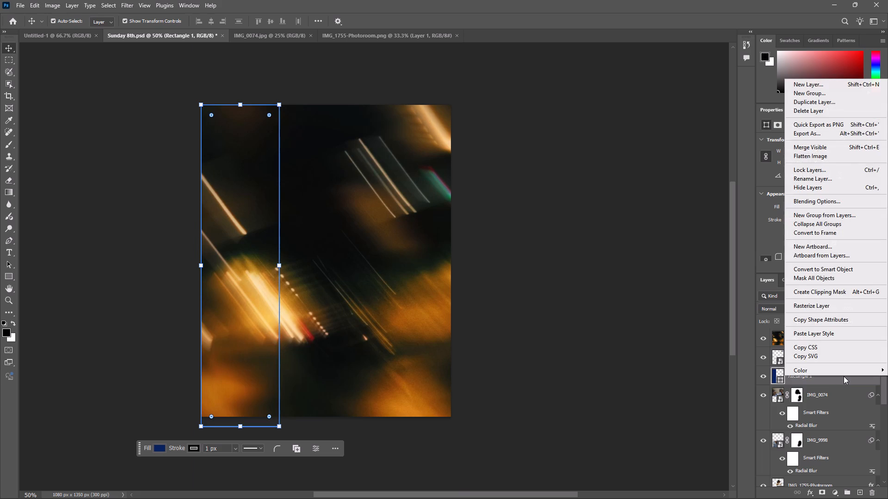
pyautogui.click(828, 377)
pyautogui.moveTo(828, 377); pyautogui.dragTo(812, 329)
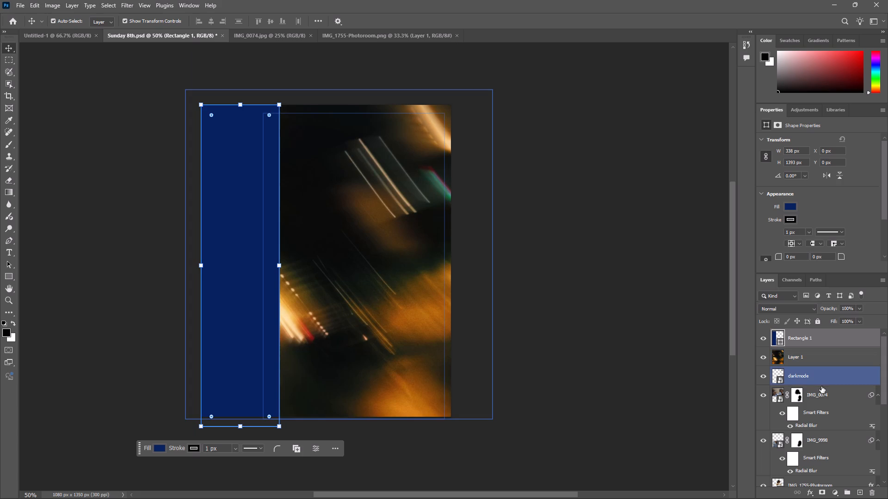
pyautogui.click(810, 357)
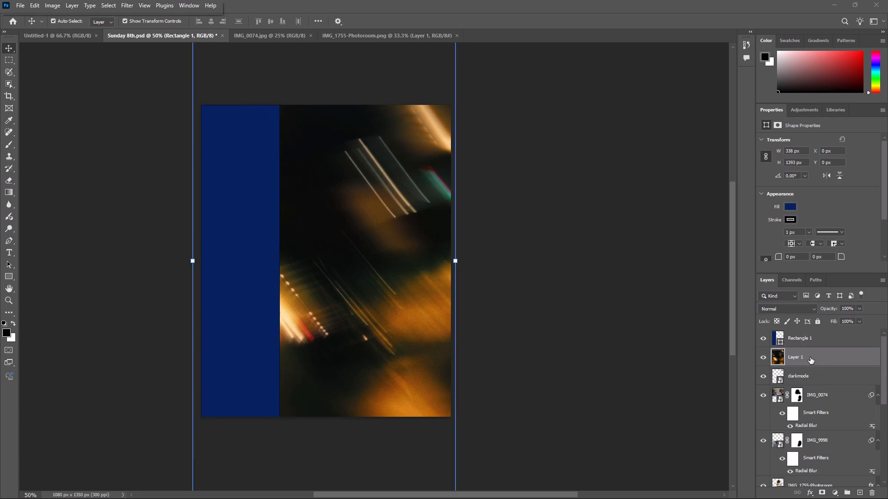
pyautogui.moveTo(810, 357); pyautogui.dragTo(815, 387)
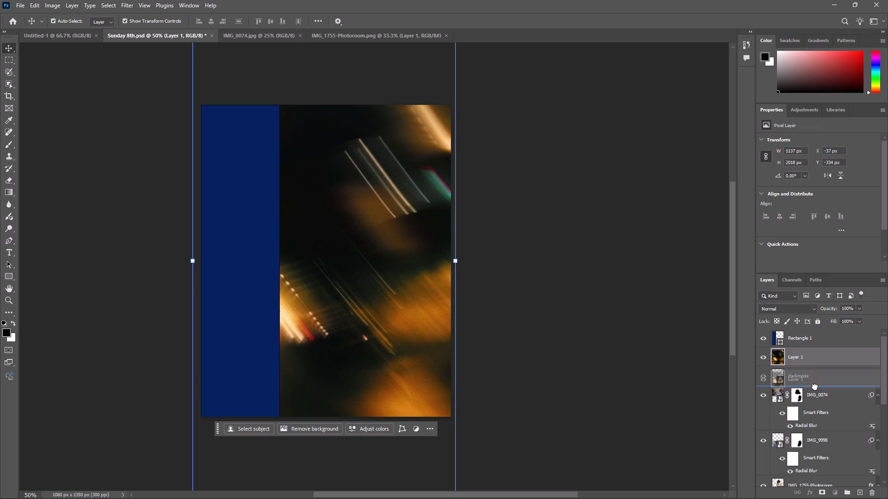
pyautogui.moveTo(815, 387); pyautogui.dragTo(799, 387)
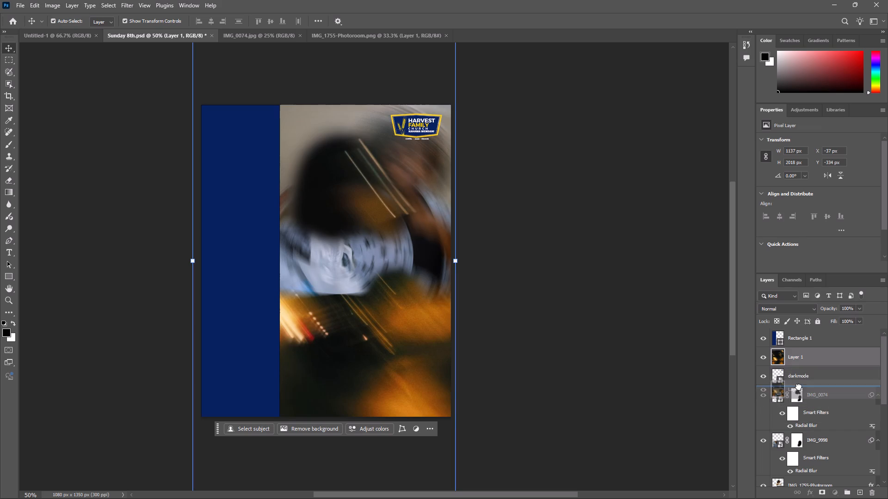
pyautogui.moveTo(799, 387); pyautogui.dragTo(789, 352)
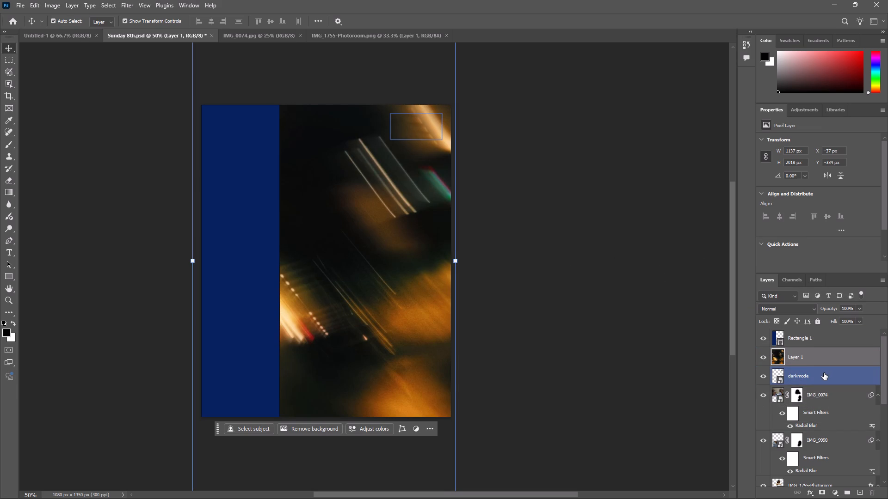
# Move the darkmode logo layer above the light-streak layer and below Rectangle 1.
pyautogui.moveTo(824, 373); pyautogui.dragTo(818, 347)
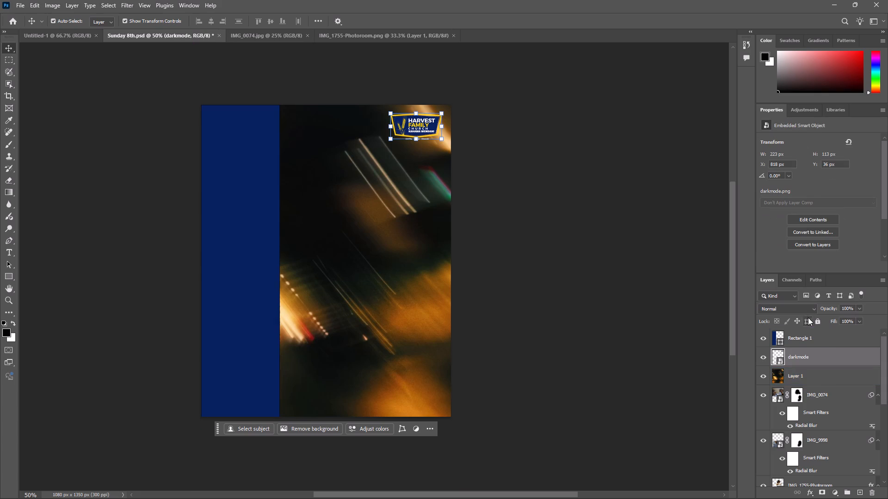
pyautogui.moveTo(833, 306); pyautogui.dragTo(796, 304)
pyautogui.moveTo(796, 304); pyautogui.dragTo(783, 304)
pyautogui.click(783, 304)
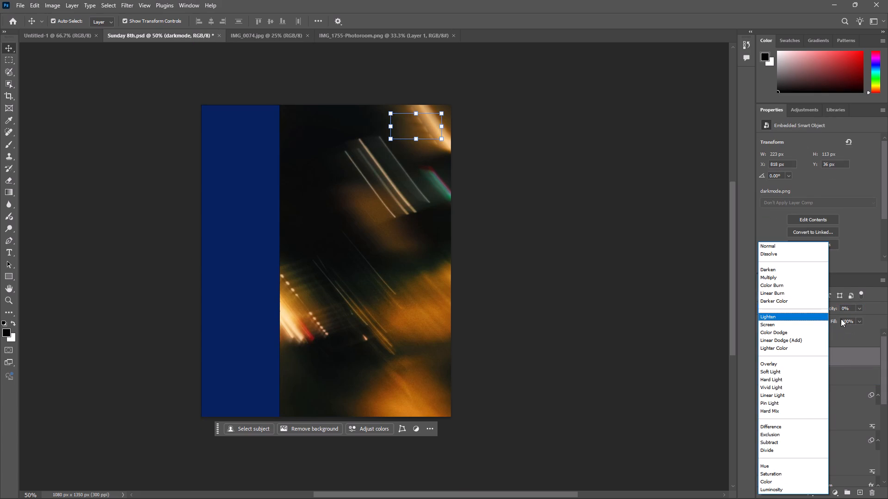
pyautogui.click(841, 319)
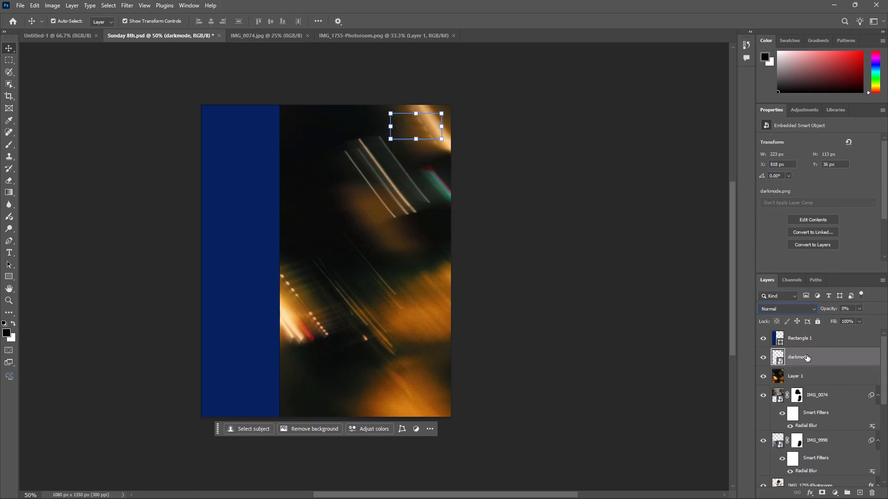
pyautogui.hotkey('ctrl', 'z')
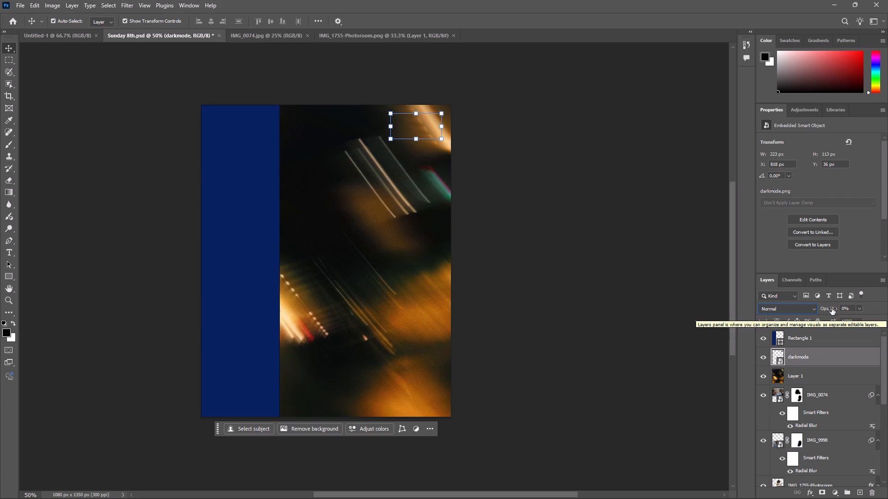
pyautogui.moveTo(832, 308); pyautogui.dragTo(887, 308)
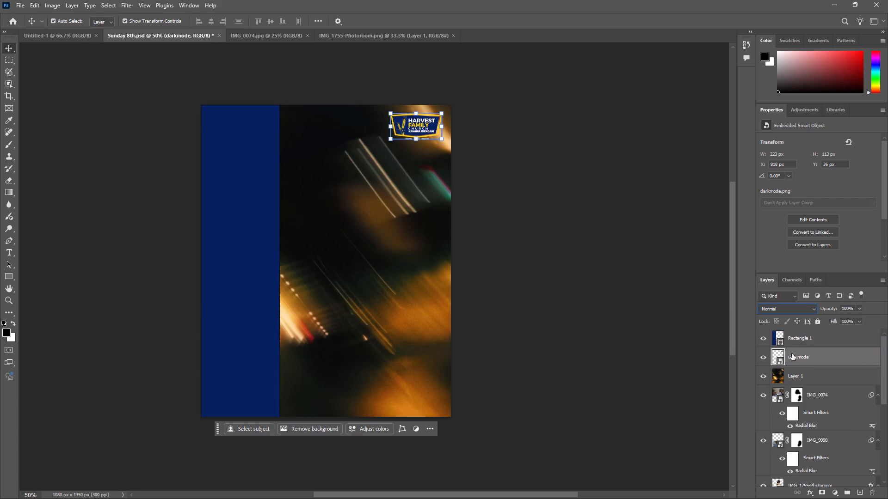
# Lower the light-streak layer's opacity to 42% so the two people show through the texture.
pyautogui.click(799, 370)
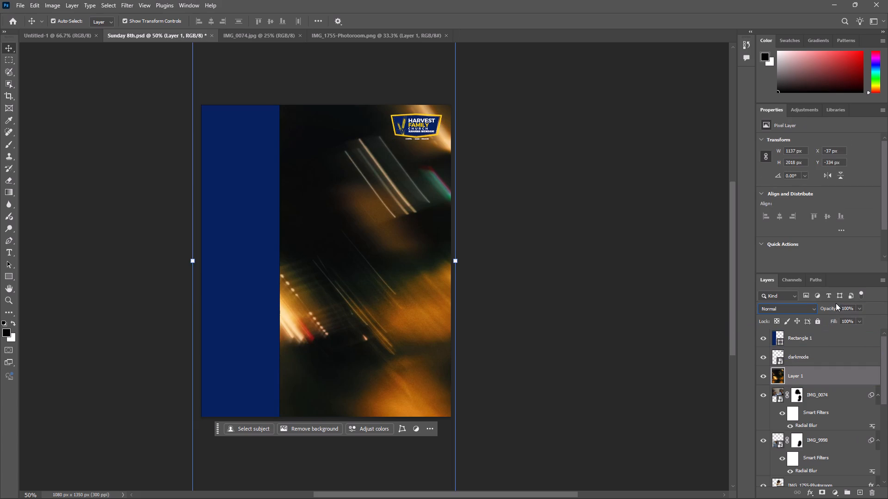
pyautogui.moveTo(833, 308); pyautogui.dragTo(811, 308)
pyautogui.moveTo(811, 308); pyautogui.dragTo(787, 306)
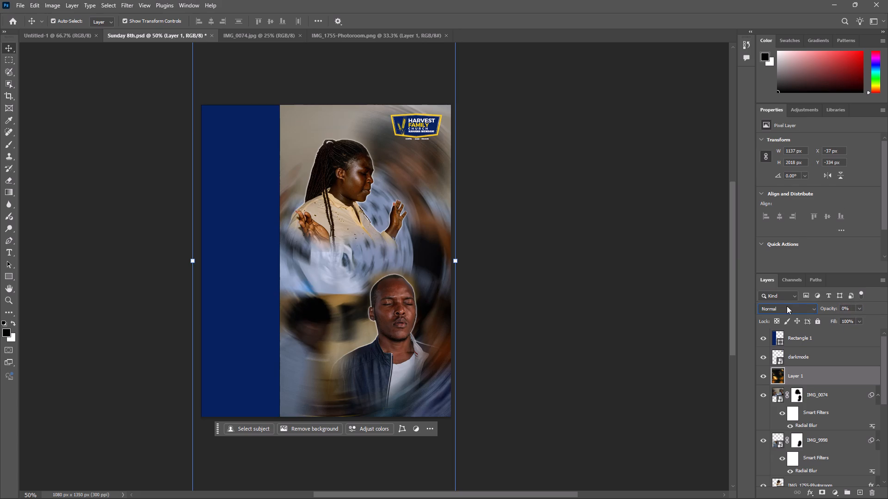
pyautogui.moveTo(829, 309); pyautogui.dragTo(857, 310)
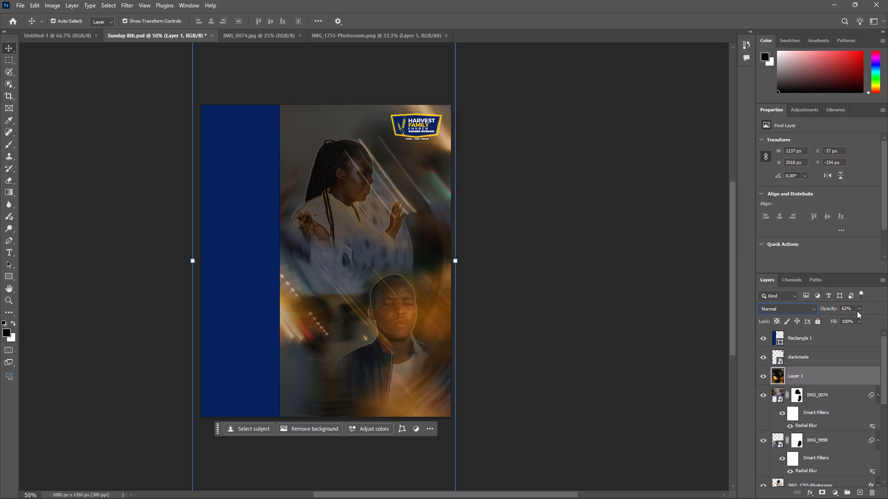
pyautogui.moveTo(834, 309); pyautogui.dragTo(826, 306)
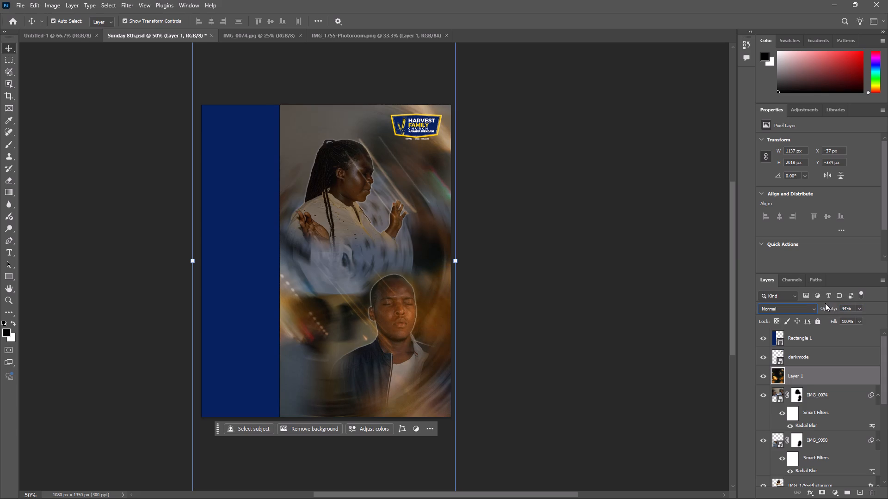
pyautogui.moveTo(825, 306); pyautogui.dragTo(820, 305)
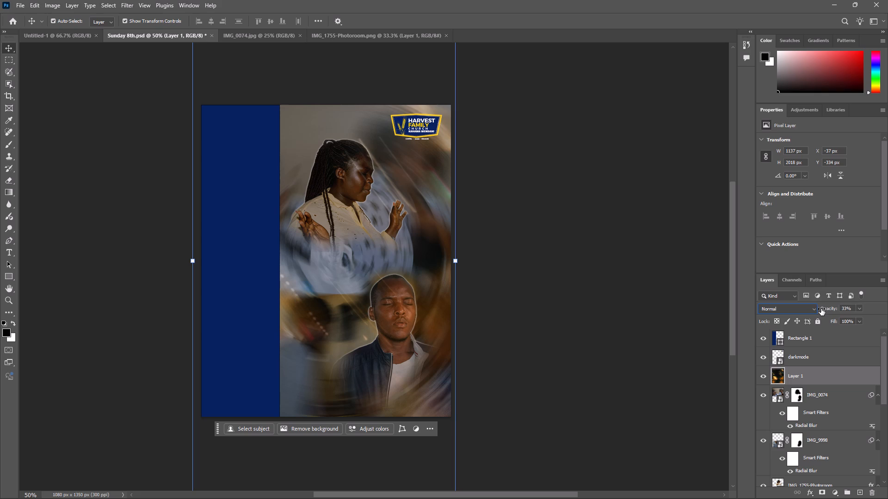
pyautogui.moveTo(828, 307); pyautogui.dragTo(822, 305)
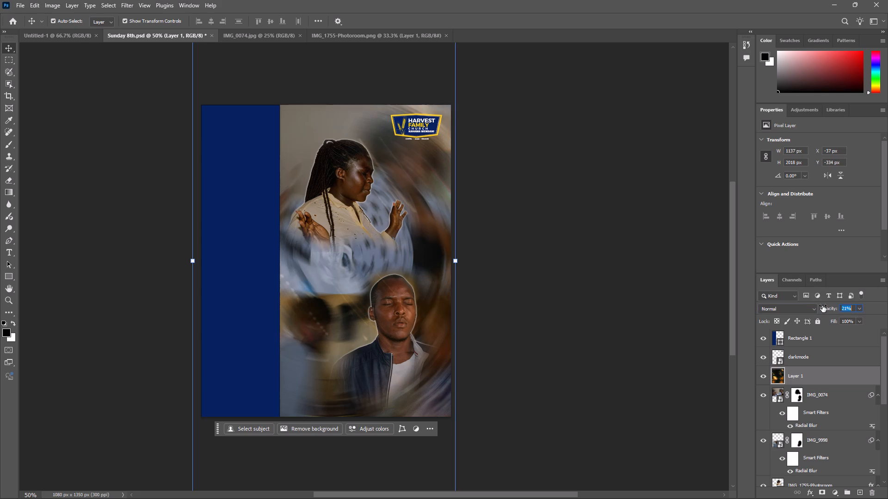
pyautogui.moveTo(822, 305); pyautogui.dragTo(832, 305)
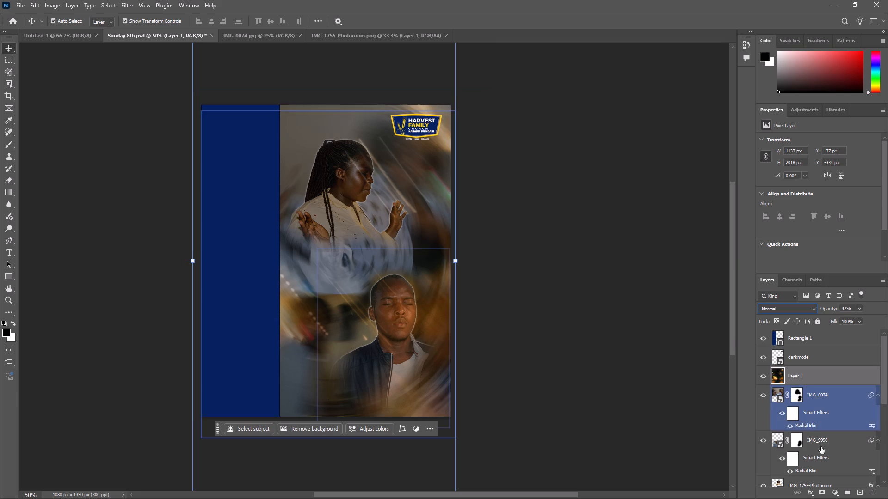
# Add a layer mask to the light-streak Layer 1 and paint it black over the man's face, neck, jacket and shirt.
pyautogui.click(821, 497)
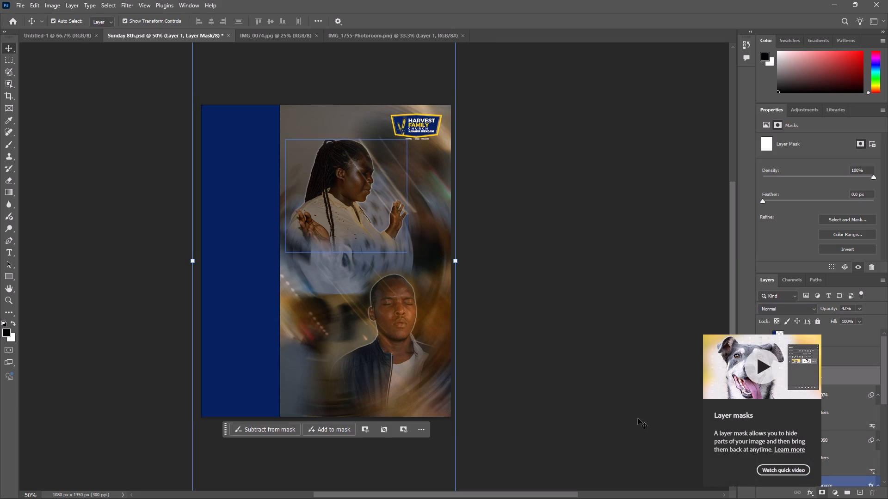
pyautogui.press('b')
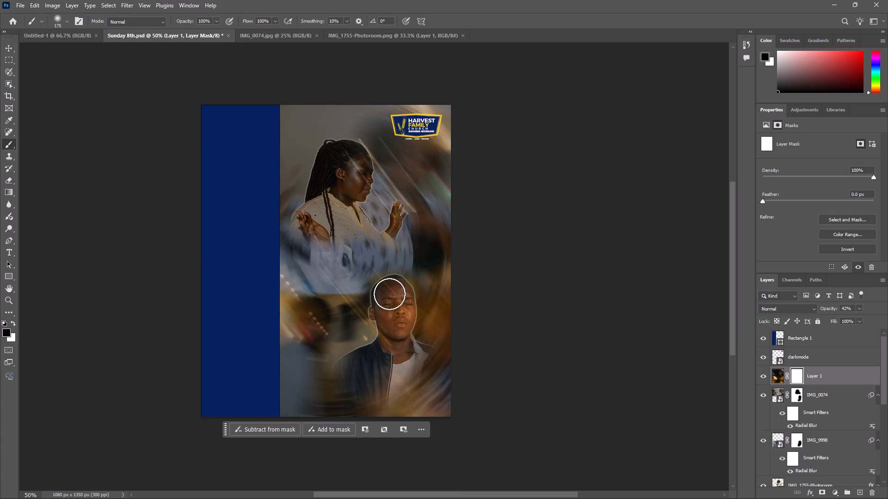
pyautogui.press('x')
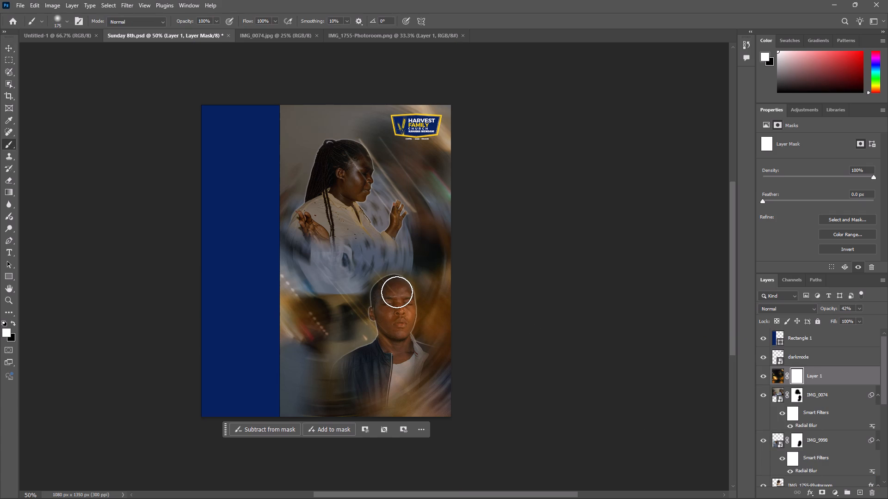
pyautogui.moveTo(396, 292); pyautogui.dragTo(392, 308)
pyautogui.press('x')
pyautogui.moveTo(392, 298); pyautogui.dragTo(400, 317)
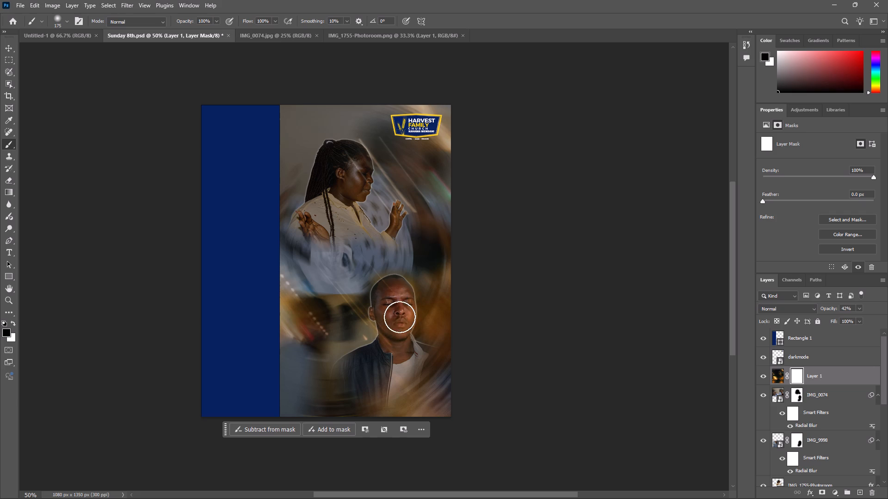
pyautogui.moveTo(400, 317); pyautogui.dragTo(401, 301)
pyautogui.moveTo(401, 301); pyautogui.dragTo(367, 369)
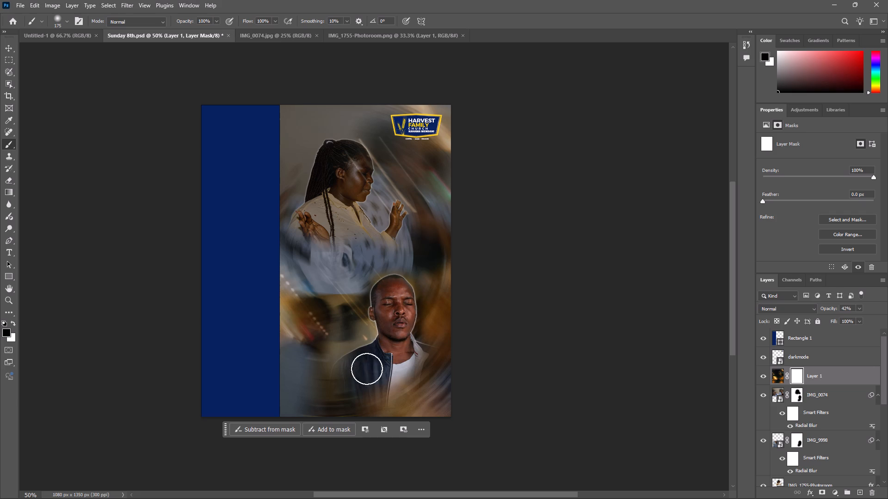
pyautogui.moveTo(367, 369); pyautogui.dragTo(377, 361)
pyautogui.moveTo(377, 361); pyautogui.dragTo(393, 297)
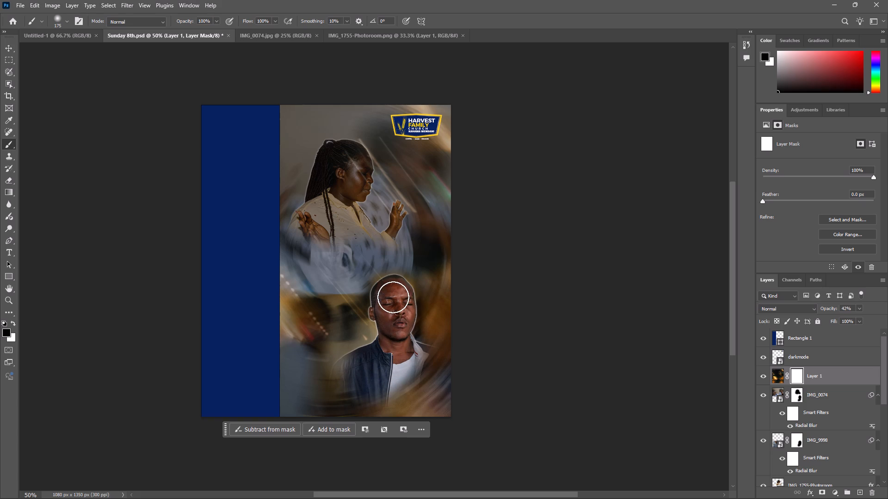
pyautogui.moveTo(393, 297); pyautogui.dragTo(394, 288)
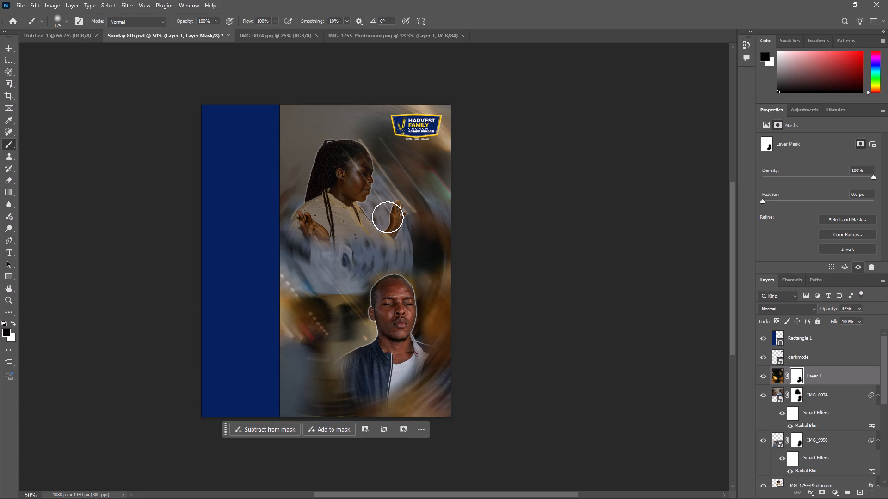
# Paint black on Layer 1's mask over the woman's hands, blouse, face and hair to clear the texture from her.
pyautogui.moveTo(391, 214); pyautogui.dragTo(364, 247)
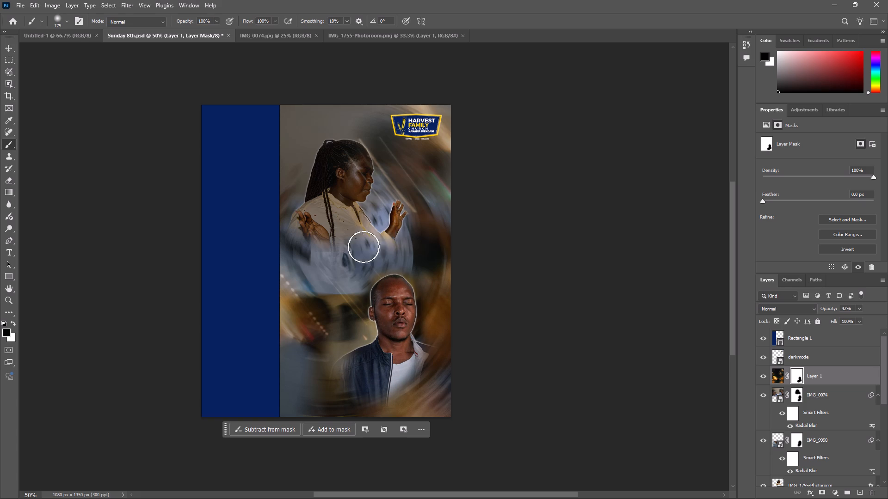
pyautogui.moveTo(364, 247); pyautogui.dragTo(353, 186)
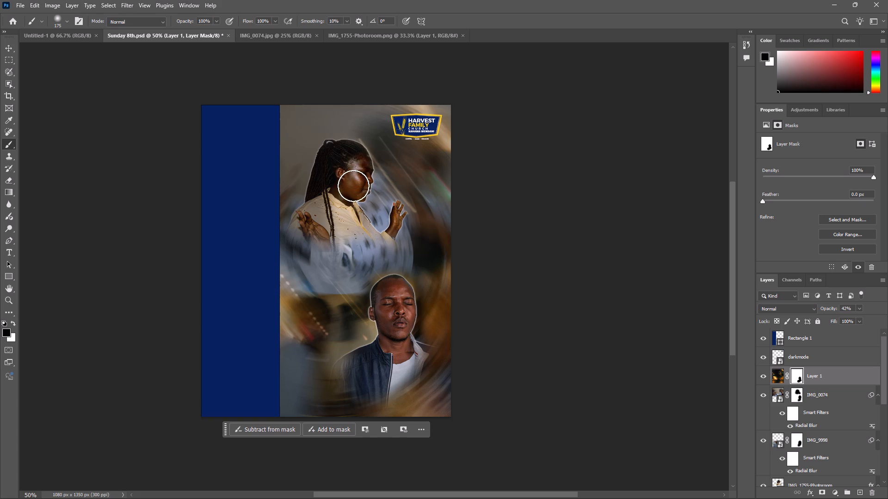
pyautogui.moveTo(353, 186); pyautogui.dragTo(319, 216)
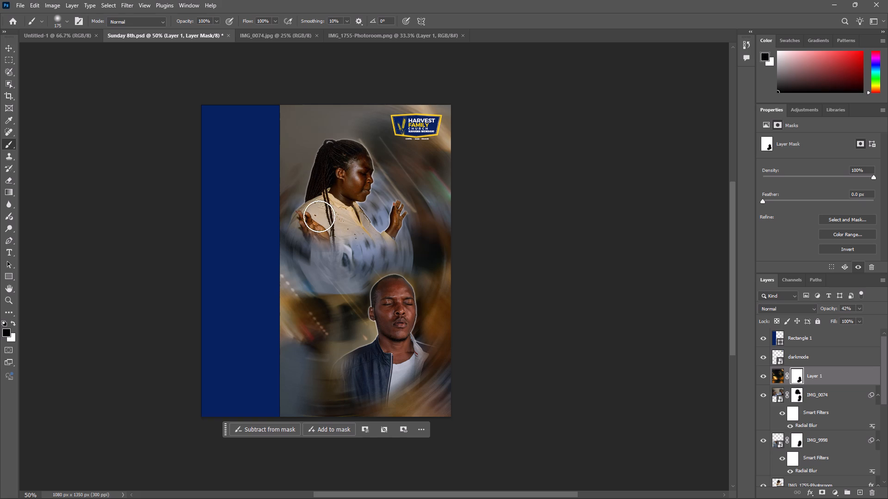
pyautogui.moveTo(319, 216); pyautogui.dragTo(352, 209)
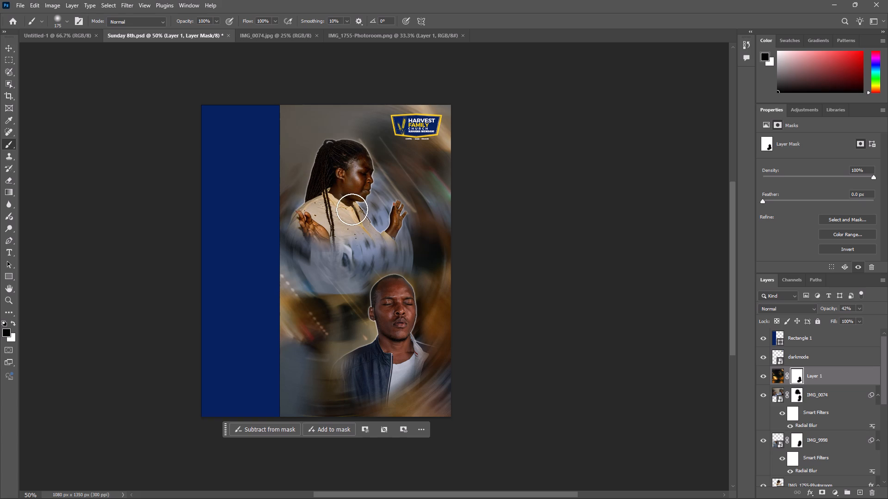
pyautogui.moveTo(352, 209); pyautogui.dragTo(349, 201)
pyautogui.press('v')
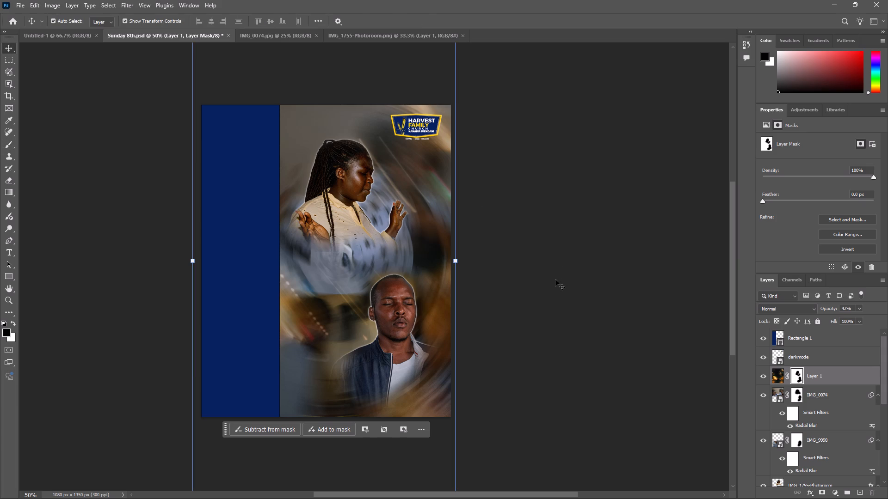
pyautogui.click(545, 258)
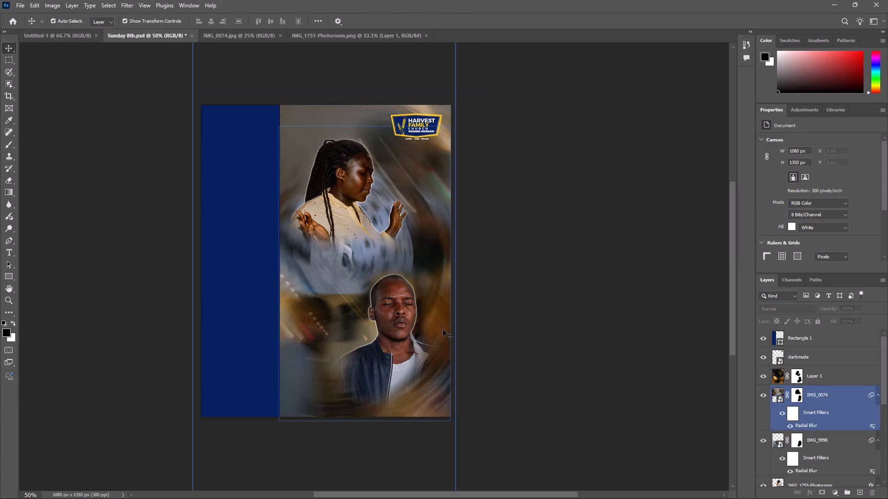
# Add the text "Sunday Service" beside the man's face, on a new text layer above Rectangle 1.
pyautogui.hotkey('ctrl', '=')
pyautogui.hotkey('ctrl', '=')
pyautogui.hotkey('ctrl', '=')
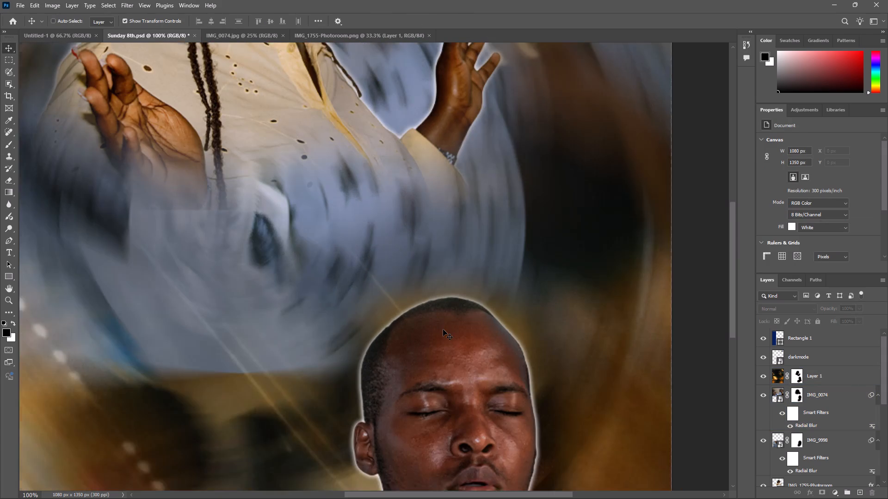
pyautogui.hotkey('ctrl', '-')
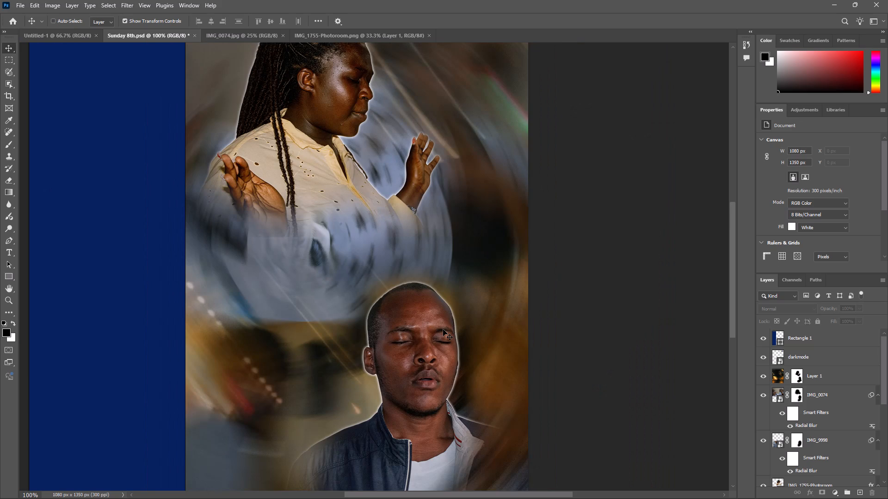
pyautogui.hotkey('ctrl', '-')
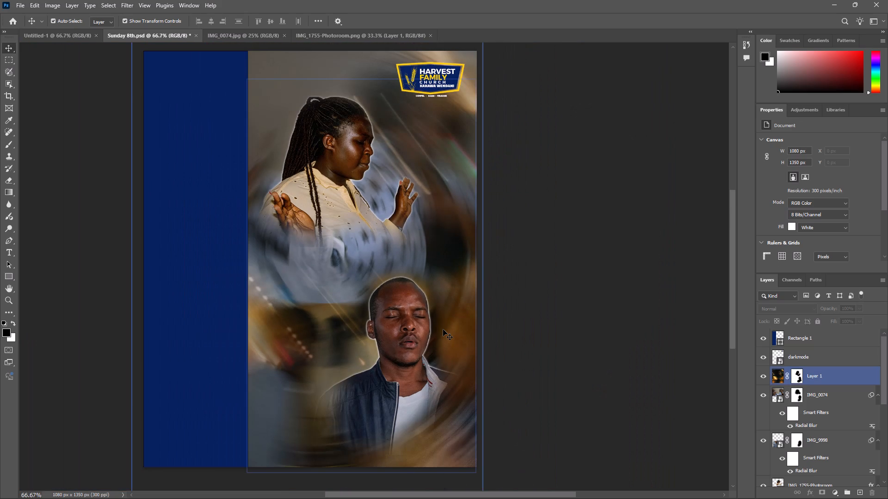
pyautogui.scroll(1, 443, 329)
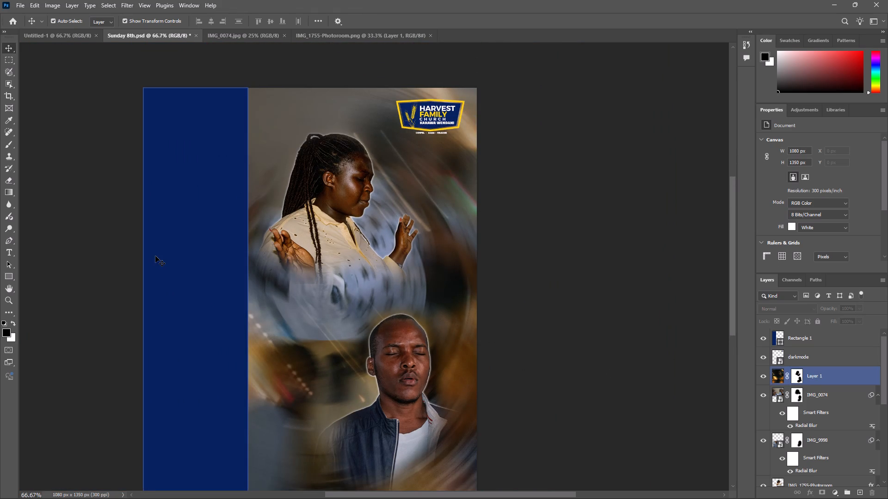
pyautogui.click(189, 266)
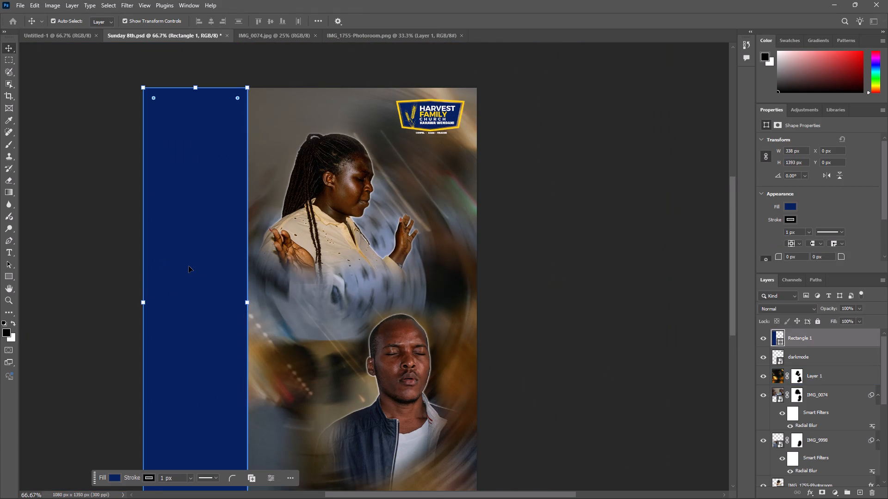
pyautogui.scroll(-2, 189, 266)
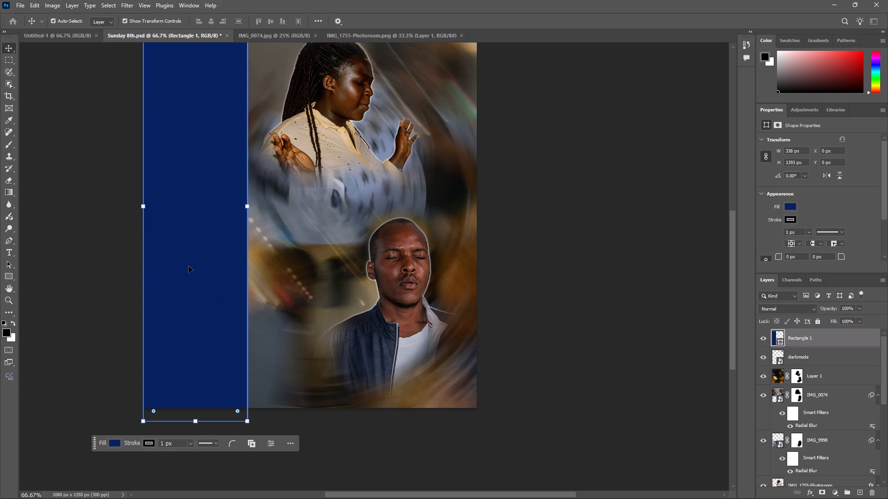
pyautogui.press('t')
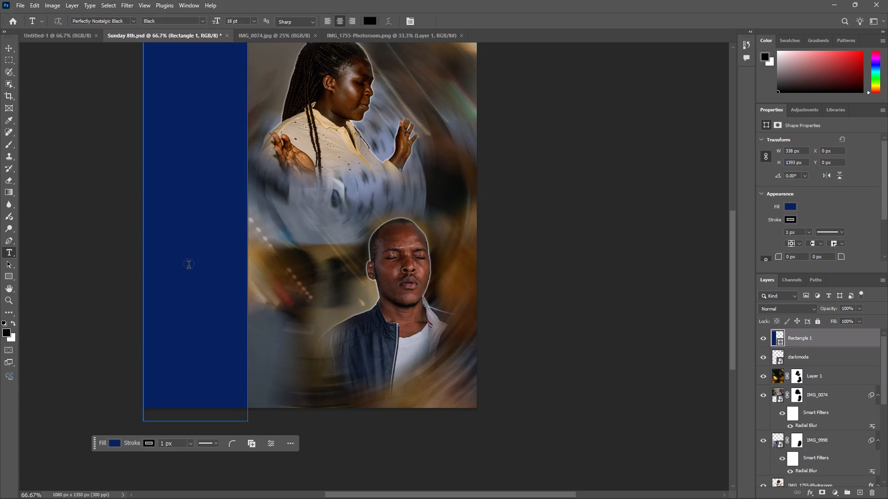
pyautogui.click(317, 296)
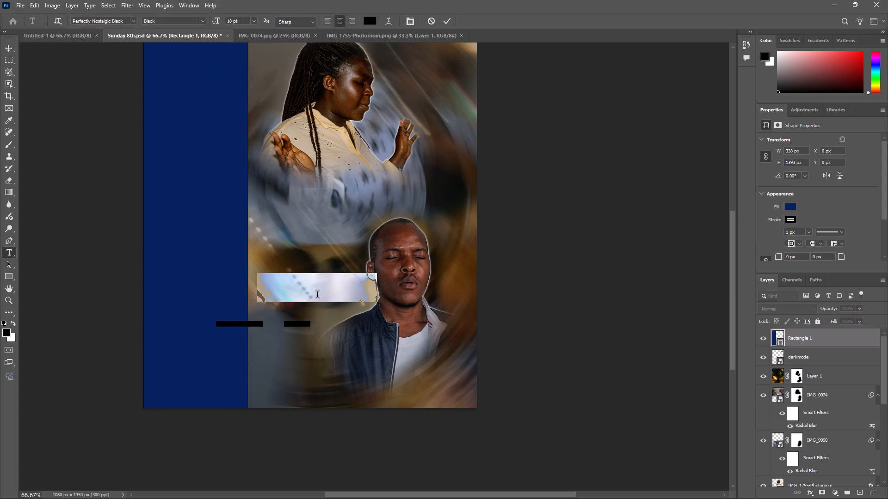
pyautogui.hotkey('shift', 's')
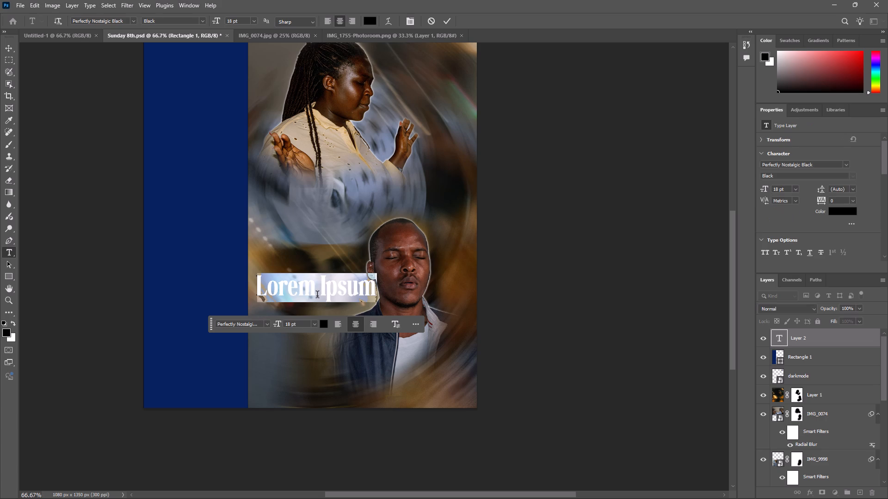
pyautogui.write('unday')
pyautogui.press('space')
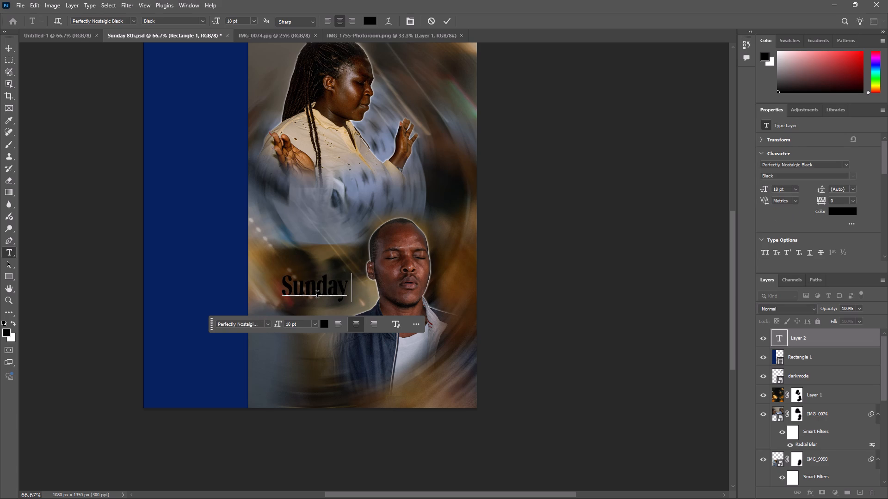
pyautogui.write('Ser')
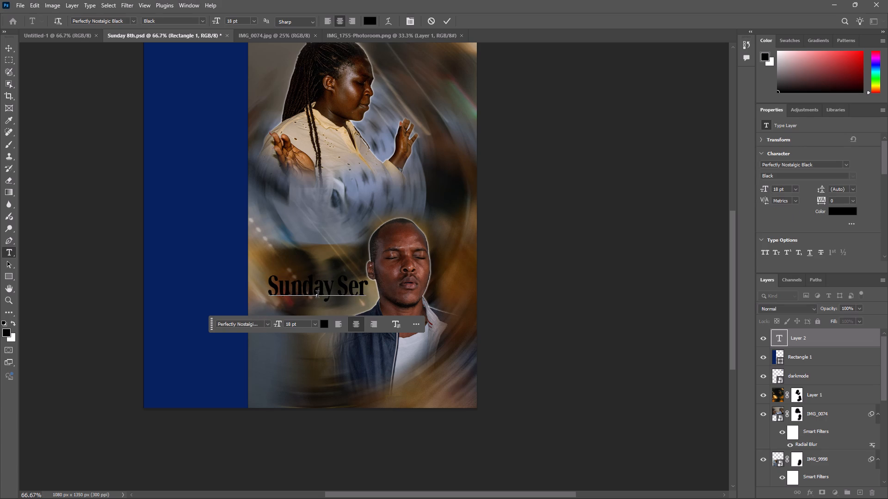
pyautogui.write('vice')
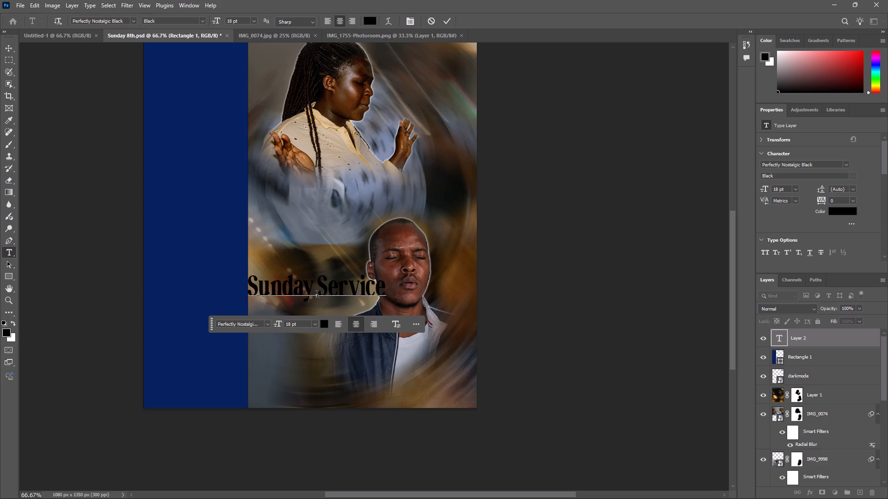
pyautogui.click(447, 18)
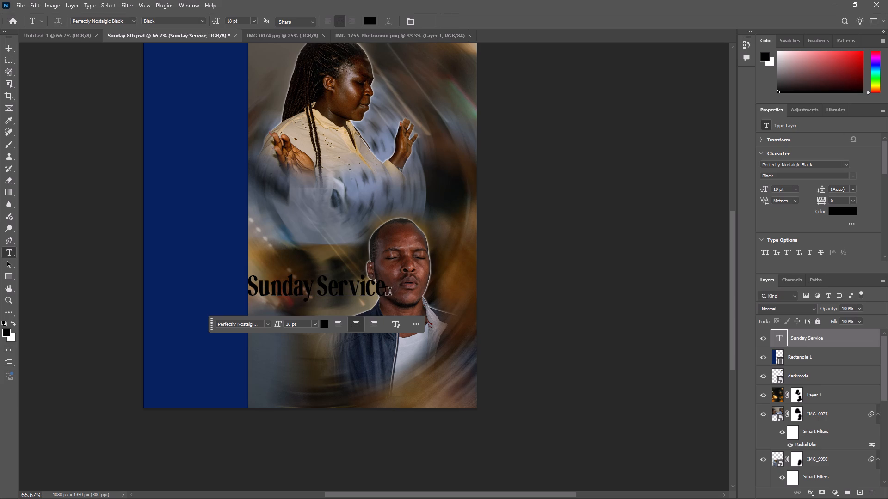
# Rotate the "Sunday Service" text to -90 degrees so it reads vertically upward.
pyautogui.press('v')
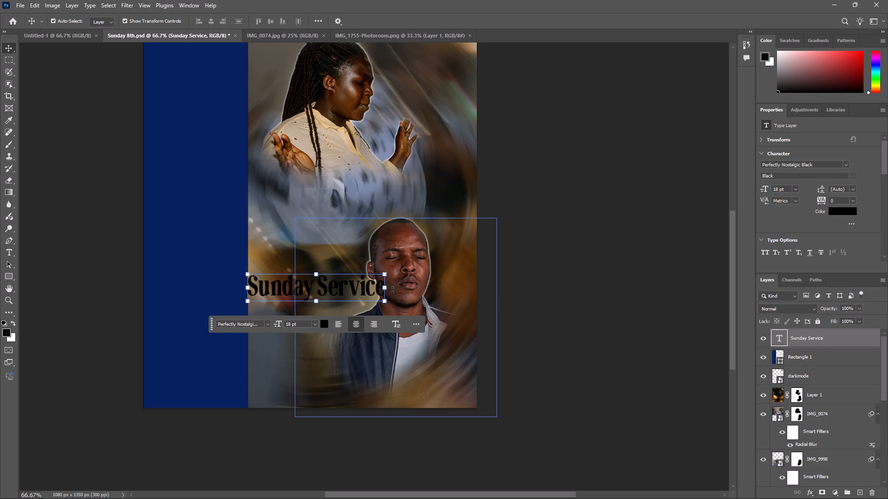
pyautogui.moveTo(392, 290); pyautogui.dragTo(402, 226)
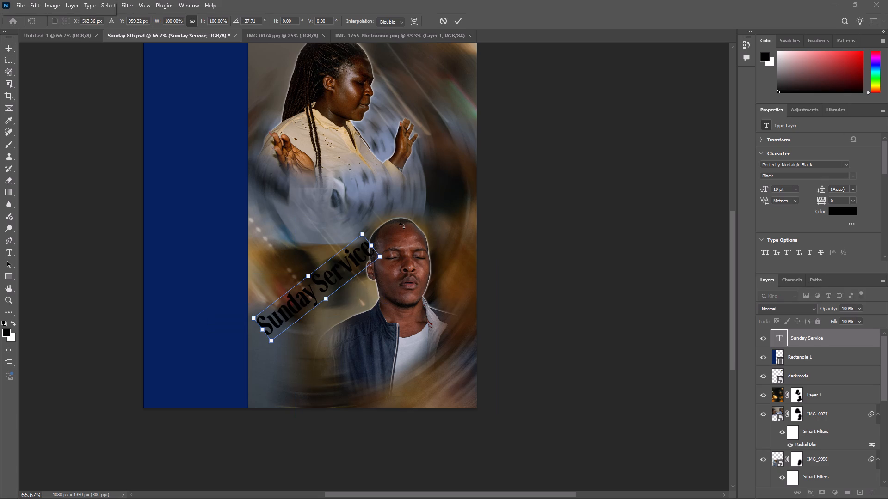
pyautogui.moveTo(255, 19); pyautogui.dragTo(200, 30)
pyautogui.write('-90')
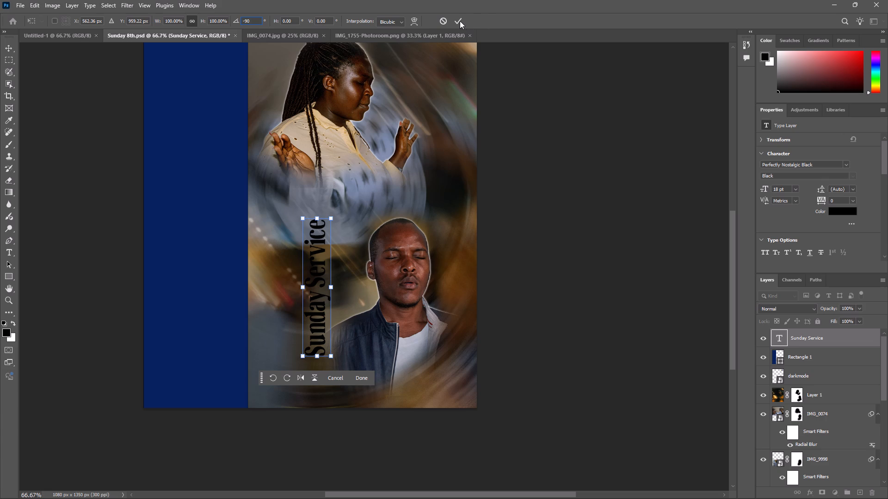
pyautogui.click(459, 21)
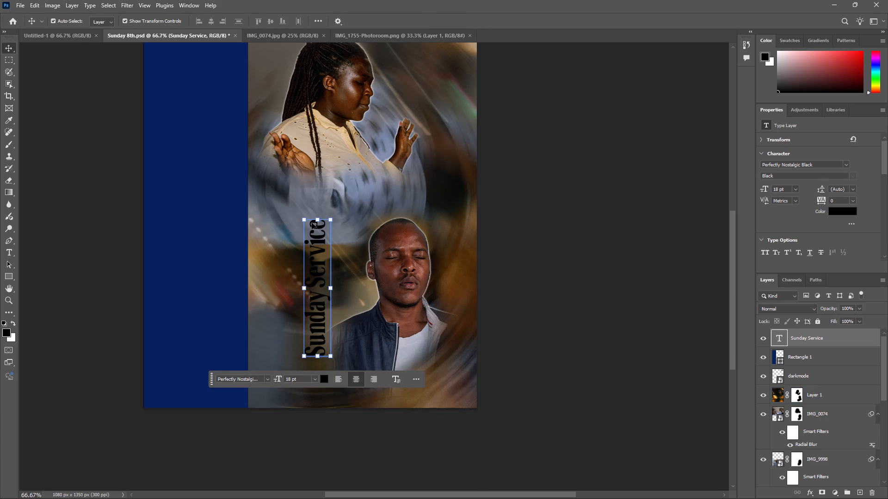
# Enlarge the vertical "Sunday Service" text to about 225% and move it onto the blue rectangle.
pyautogui.moveTo(317, 220); pyautogui.dragTo(309, 158)
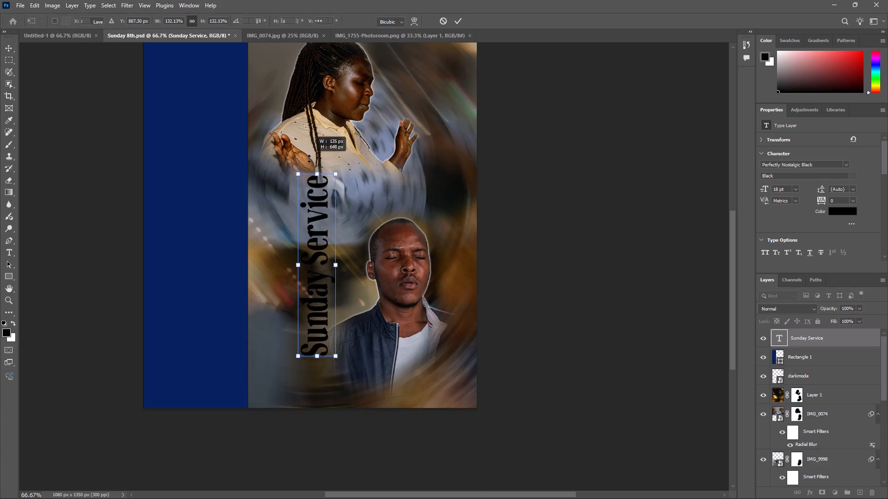
pyautogui.moveTo(309, 158); pyautogui.dragTo(314, 47)
pyautogui.moveTo(323, 135); pyautogui.dragTo(229, 151)
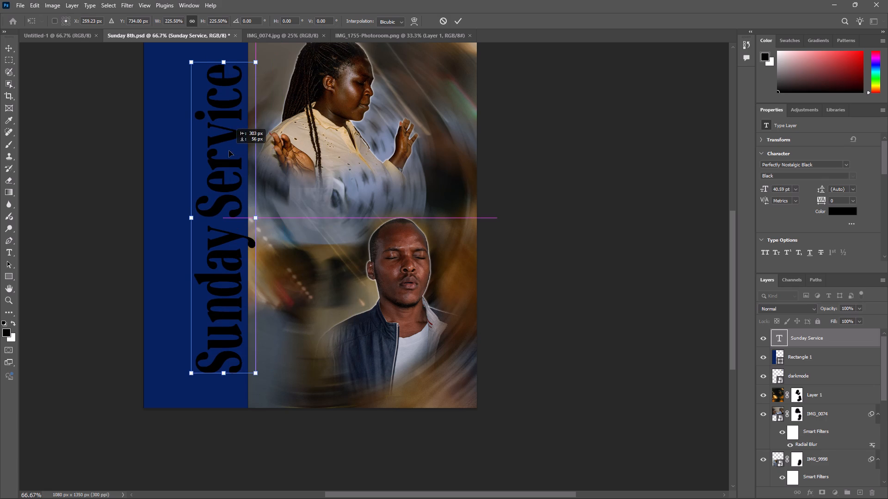
pyautogui.moveTo(229, 151); pyautogui.dragTo(201, 151)
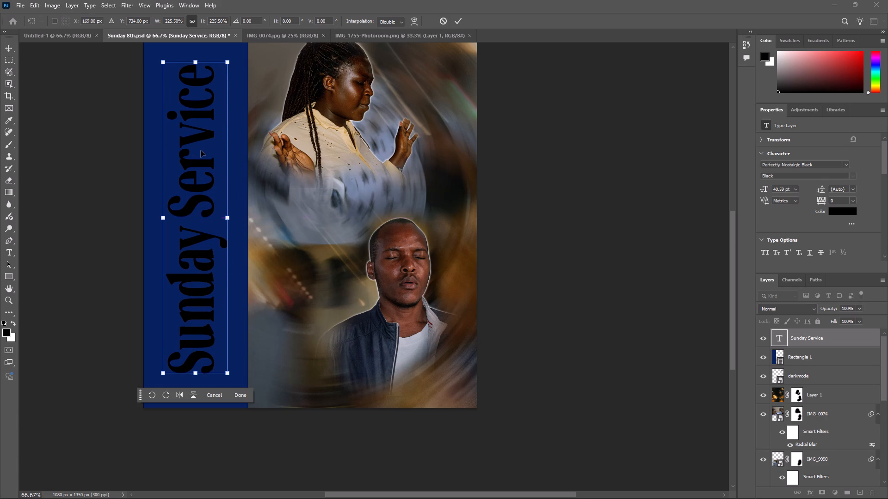
# Scale the "Sunday Service" text up to about 276% (49.76 pt) and center it within the blue rectangle, nearly filling the poster's height.
pyautogui.scroll(2, 201, 151)
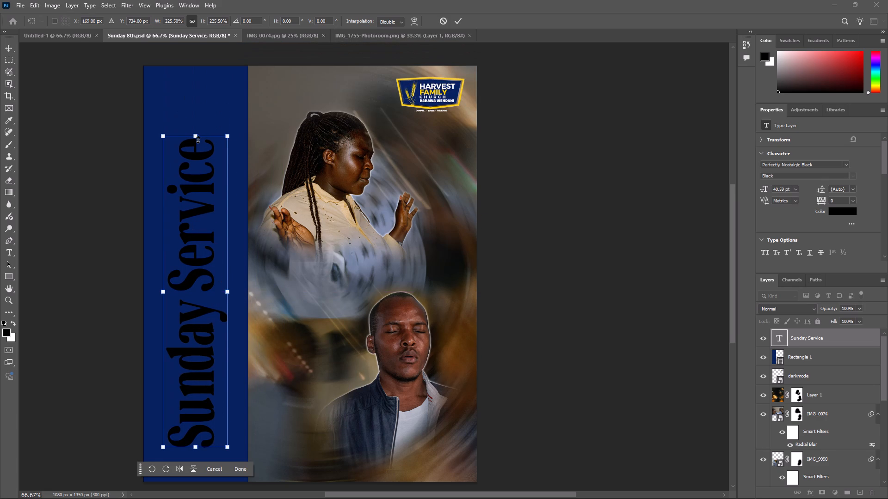
pyautogui.moveTo(198, 140); pyautogui.dragTo(194, 96)
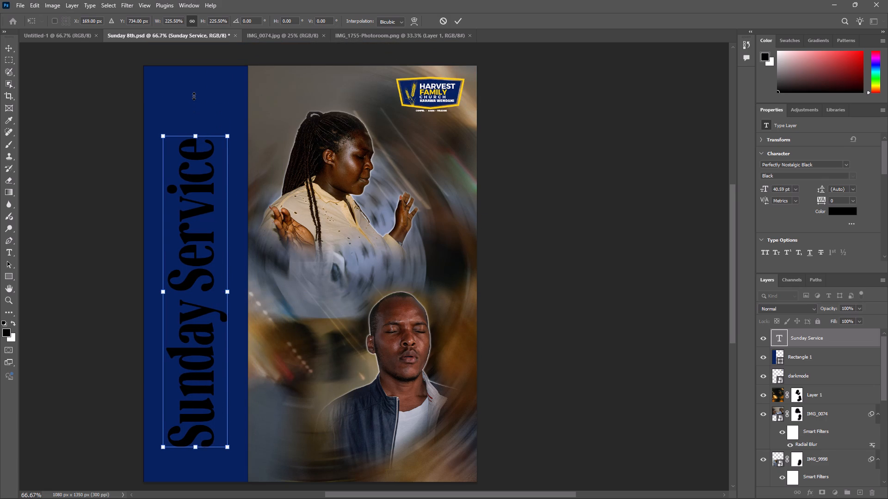
pyautogui.moveTo(194, 96); pyautogui.dragTo(196, 88)
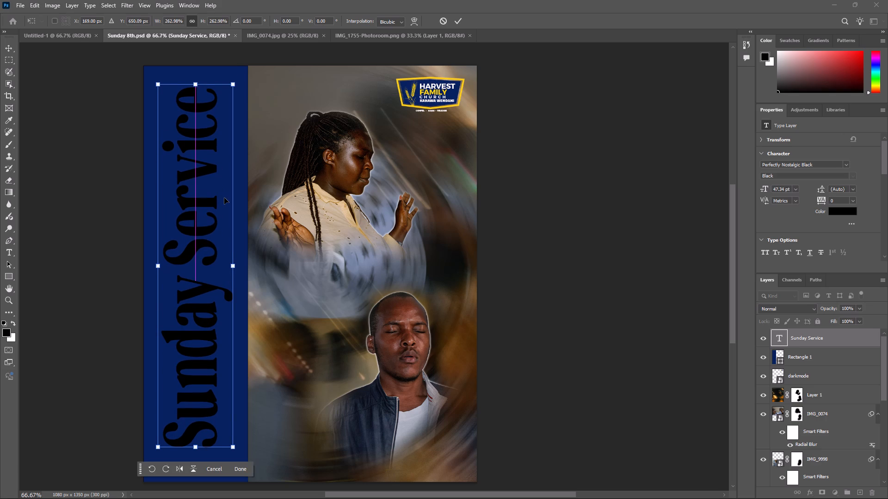
pyautogui.scroll(-1, 201, 245)
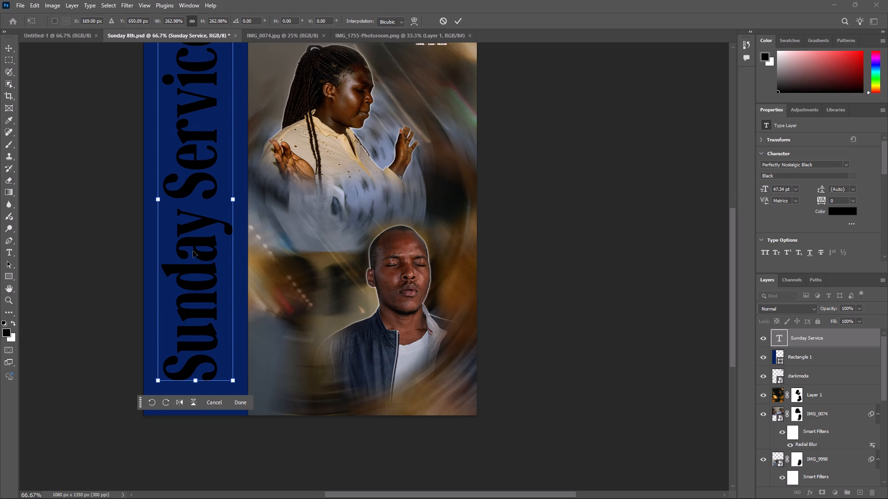
pyautogui.hotkey('ctrl', '-')
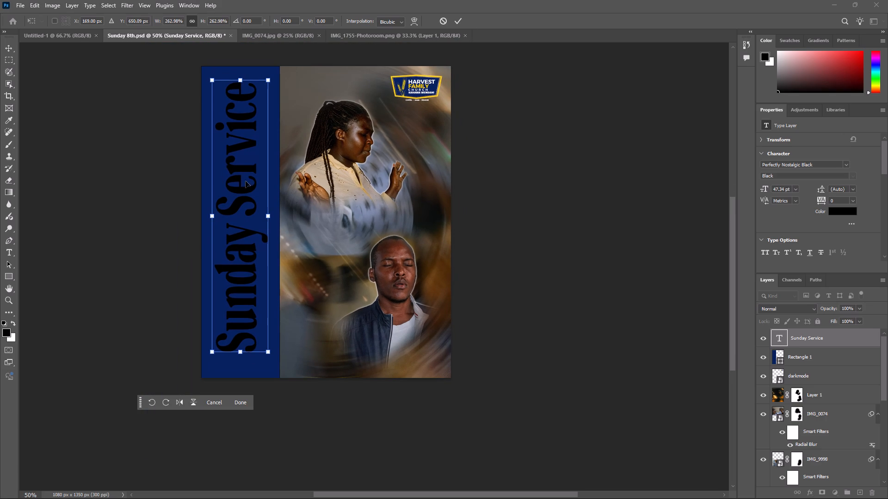
pyautogui.moveTo(248, 181); pyautogui.dragTo(248, 193)
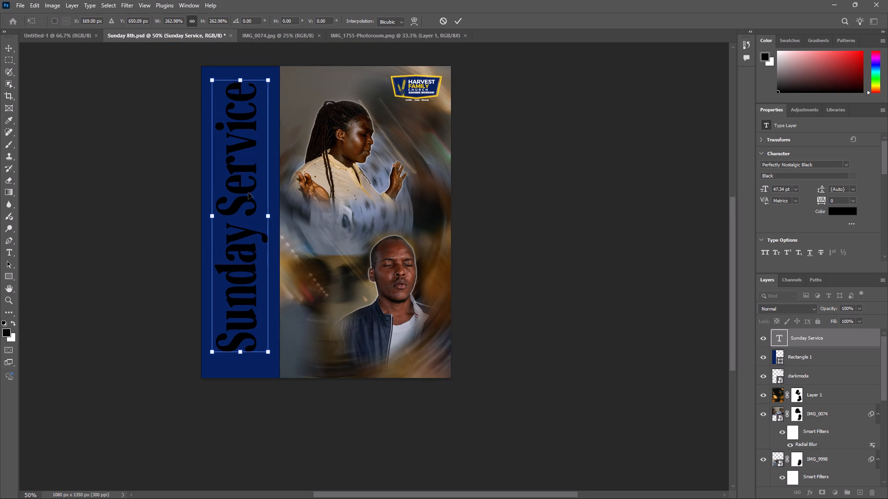
pyautogui.moveTo(248, 193); pyautogui.dragTo(241, 188)
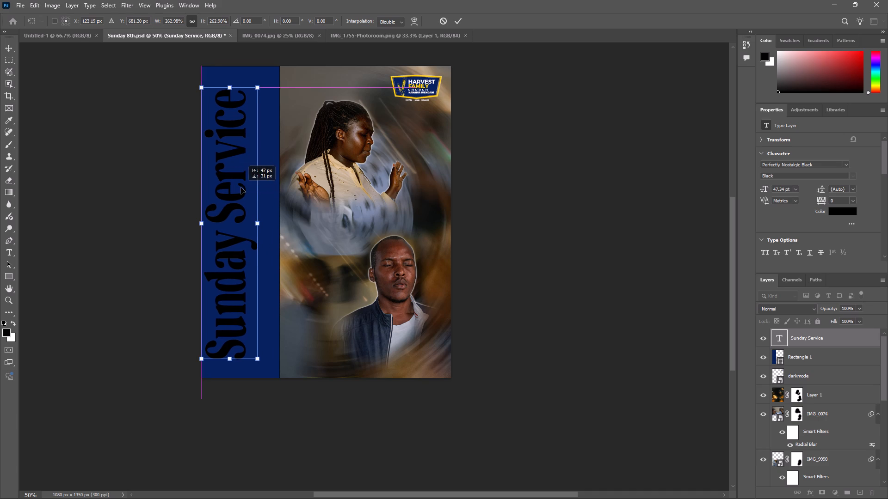
pyautogui.moveTo(241, 188); pyautogui.dragTo(246, 187)
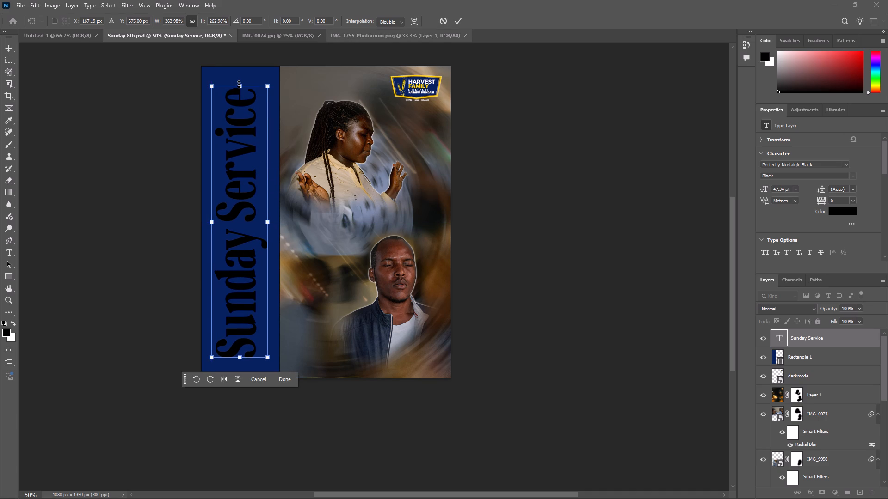
pyautogui.moveTo(239, 84); pyautogui.dragTo(236, 69)
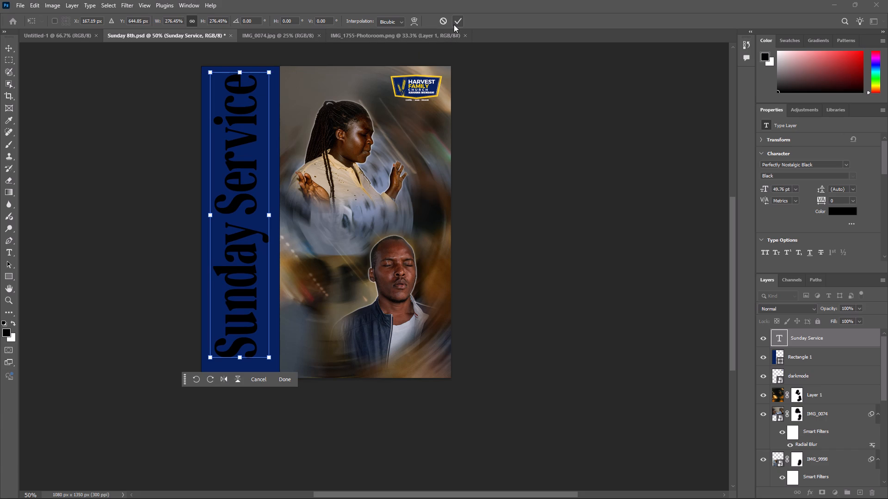
pyautogui.moveTo(243, 164); pyautogui.dragTo(248, 181)
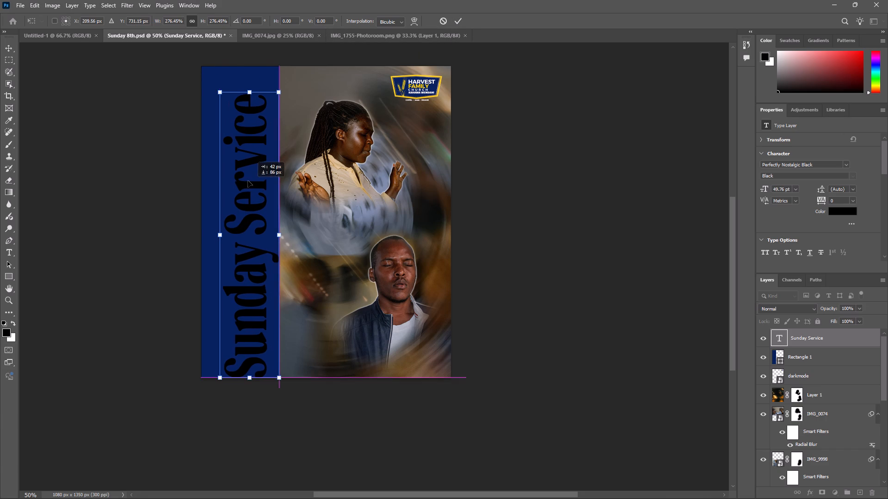
pyautogui.moveTo(248, 181); pyautogui.dragTo(246, 172)
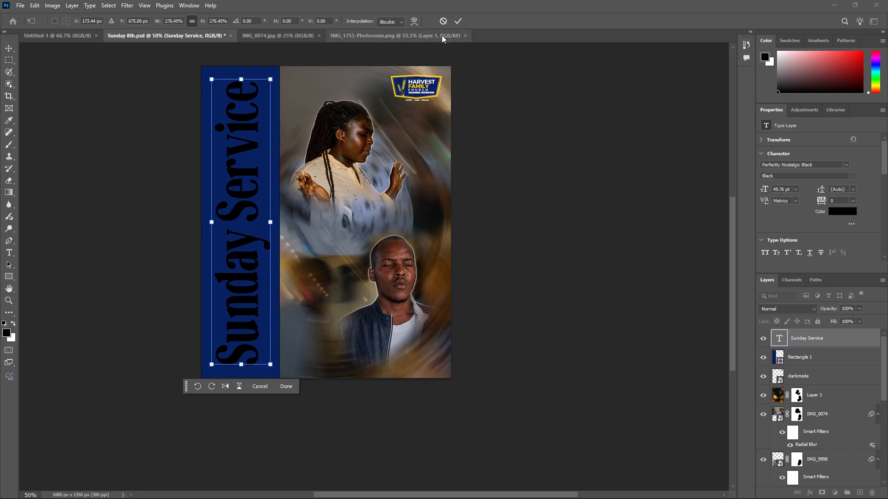
pyautogui.click(457, 21)
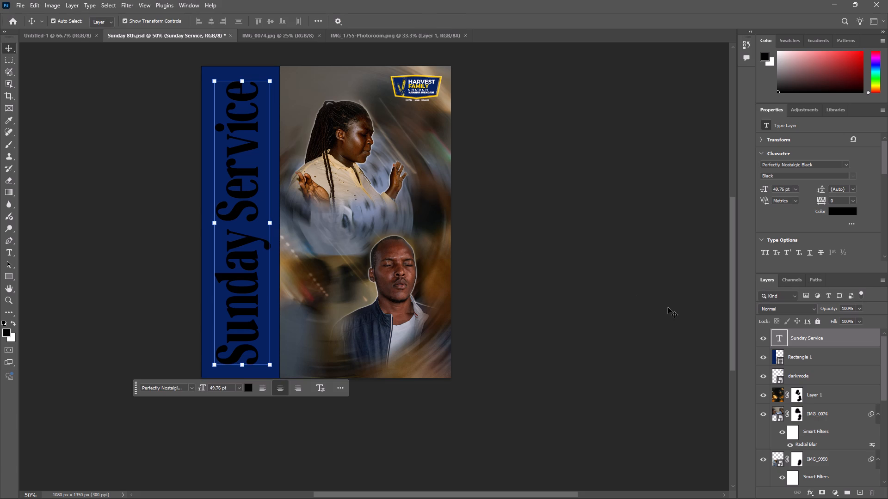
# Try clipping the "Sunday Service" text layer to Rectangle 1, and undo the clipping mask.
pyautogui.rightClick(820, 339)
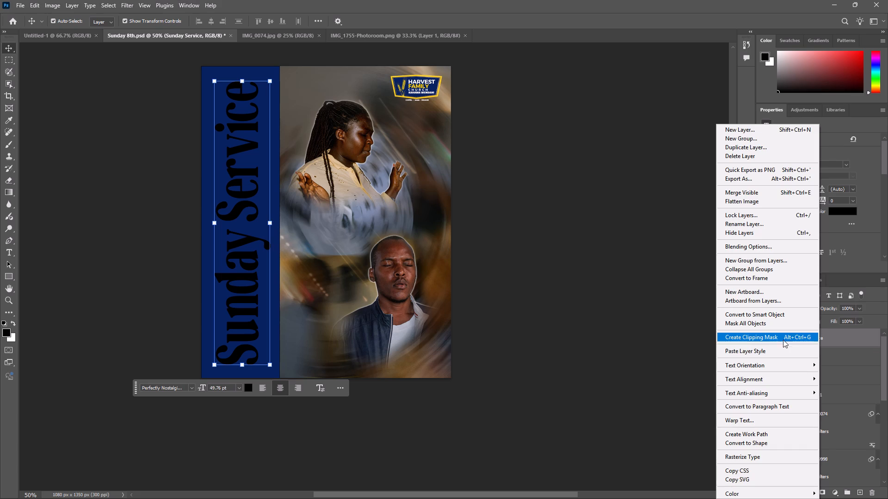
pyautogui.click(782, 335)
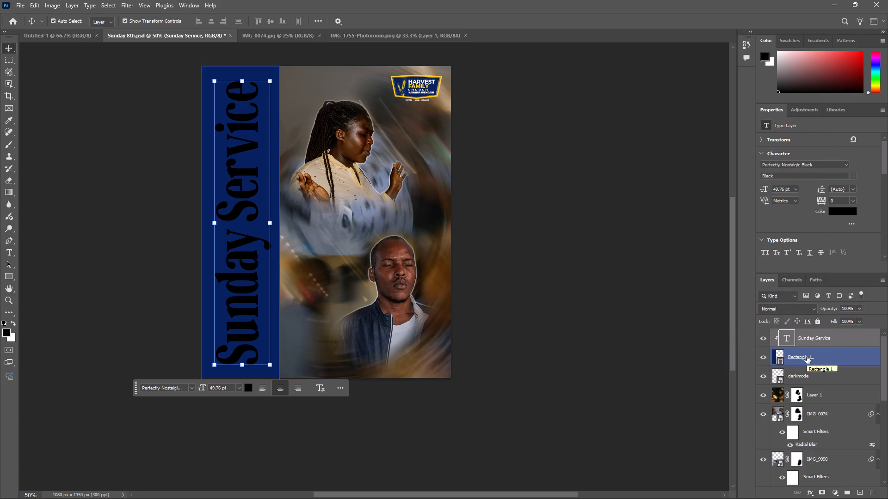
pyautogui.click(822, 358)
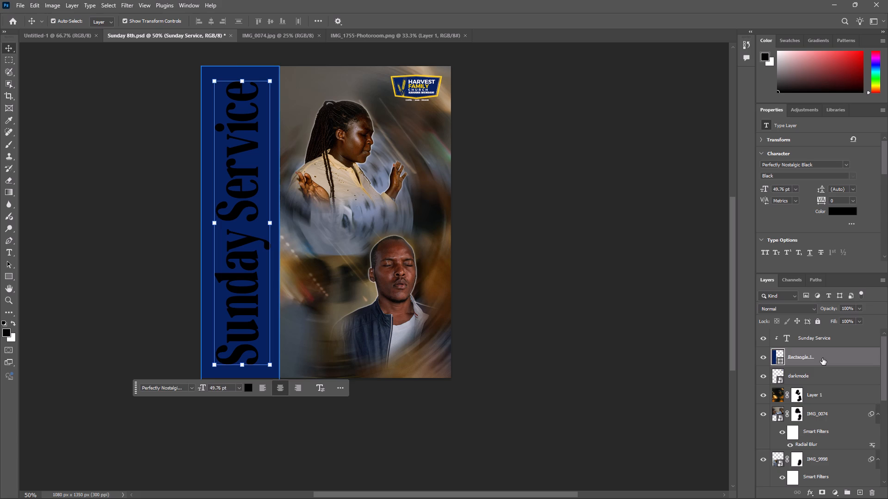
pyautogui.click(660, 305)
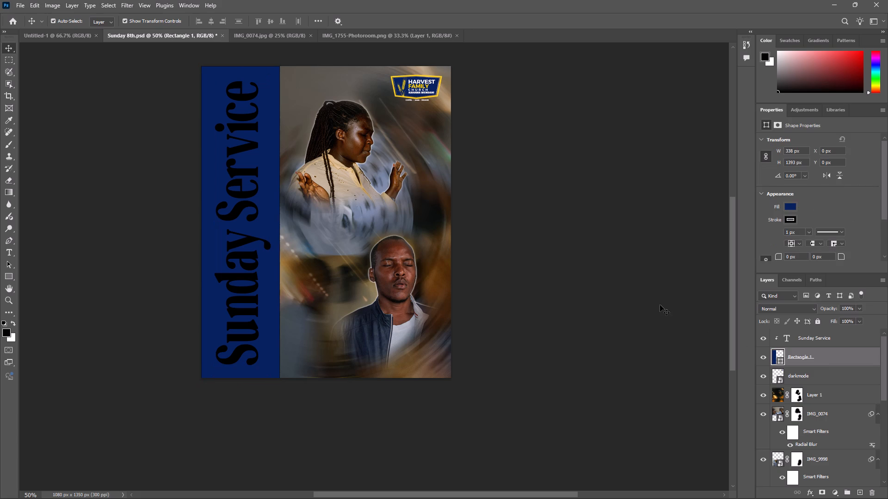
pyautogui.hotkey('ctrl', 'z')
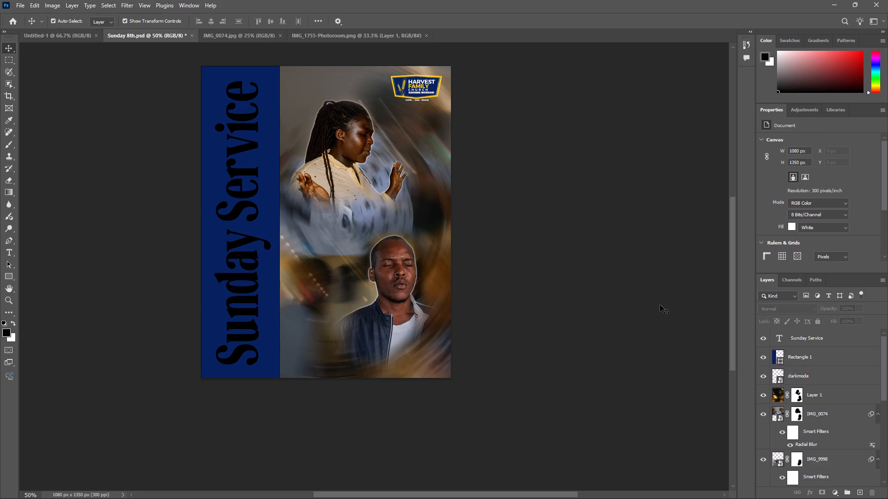
# Convert Rectangle 1 to a smart object and apply a Gaussian Blur with a 23.5-pixel radius to it.
pyautogui.click(268, 363)
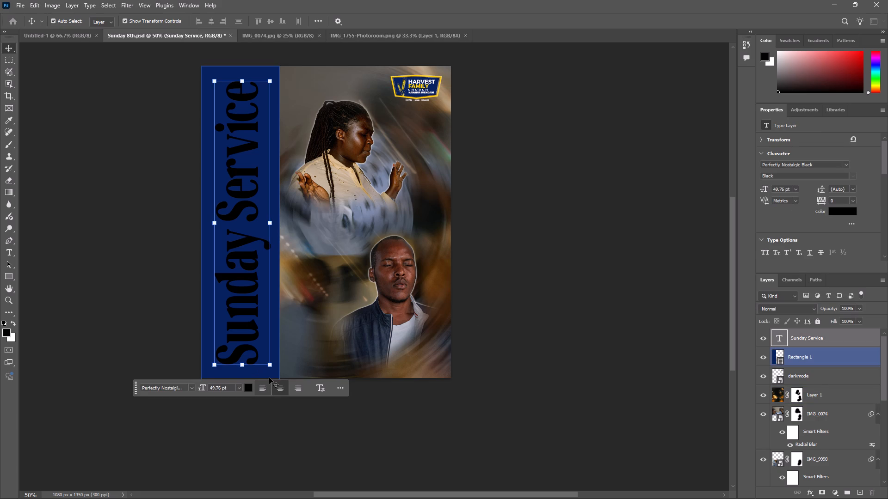
pyautogui.click(269, 377)
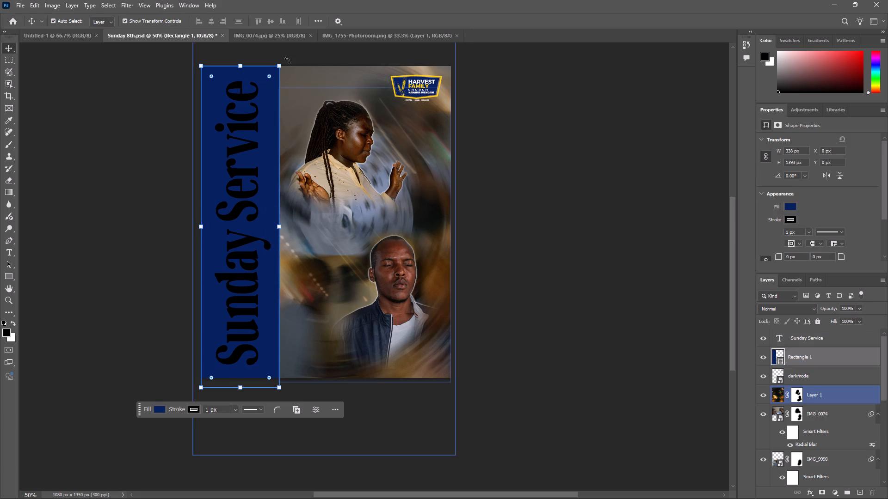
pyautogui.click(124, 0)
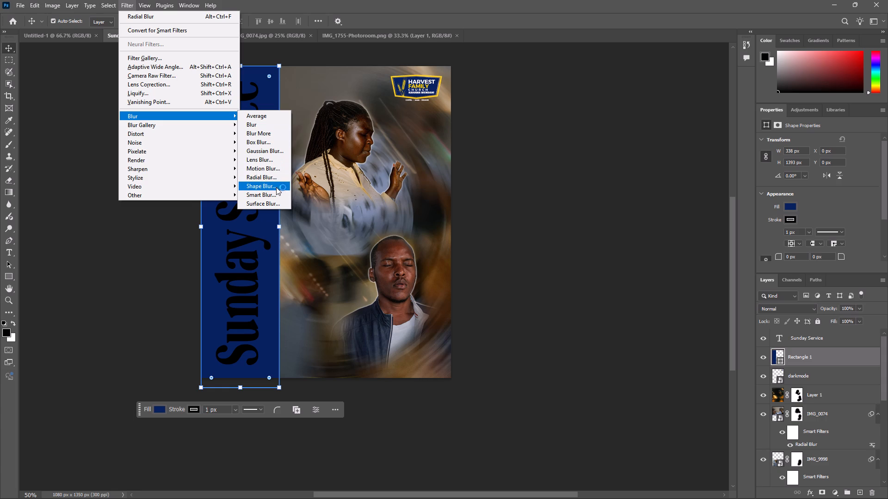
pyautogui.click(272, 150)
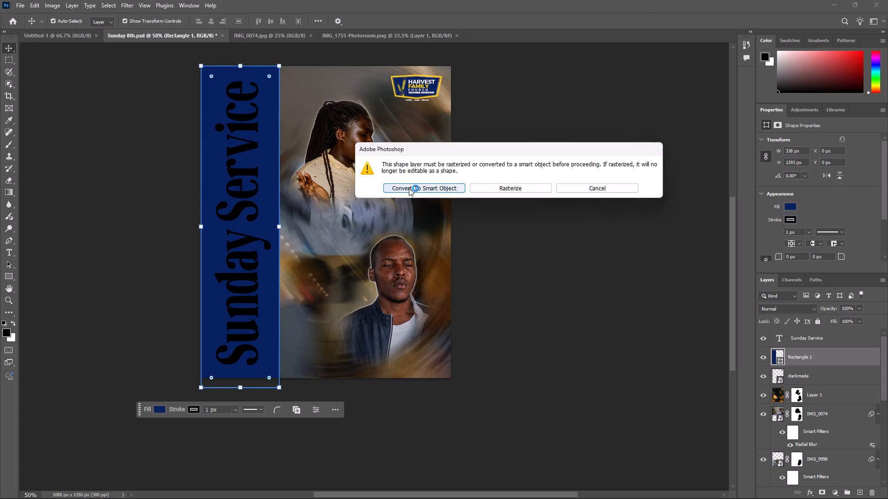
pyautogui.click(409, 184)
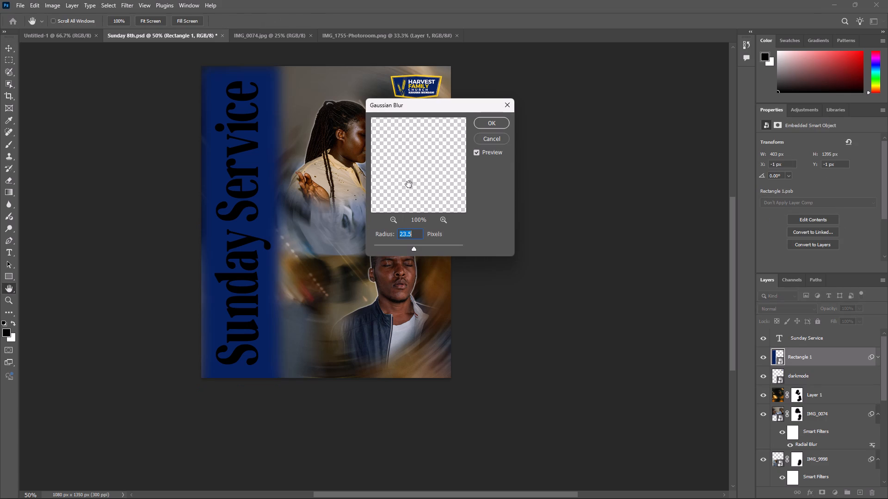
pyautogui.click(493, 118)
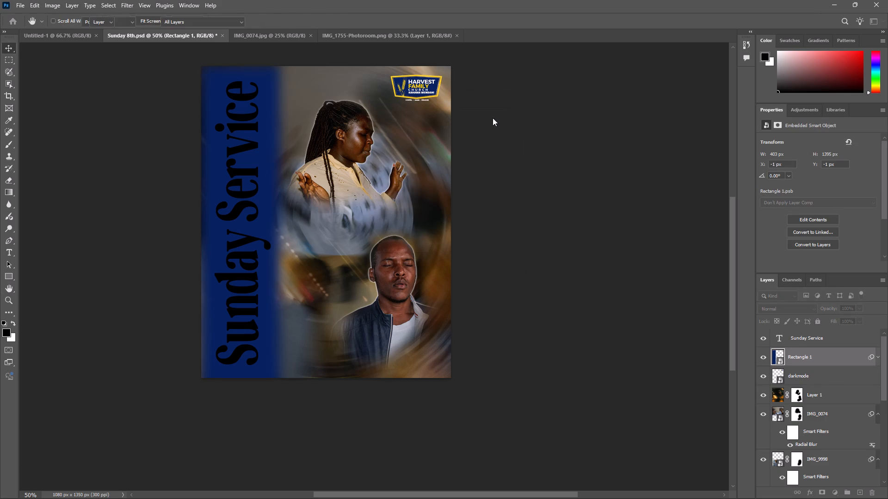
# Scale the blurred Rectangle 1 to about 139%, extending it past the canvas's left edge while keeping its edge beside the photos in place.
pyautogui.click(273, 213)
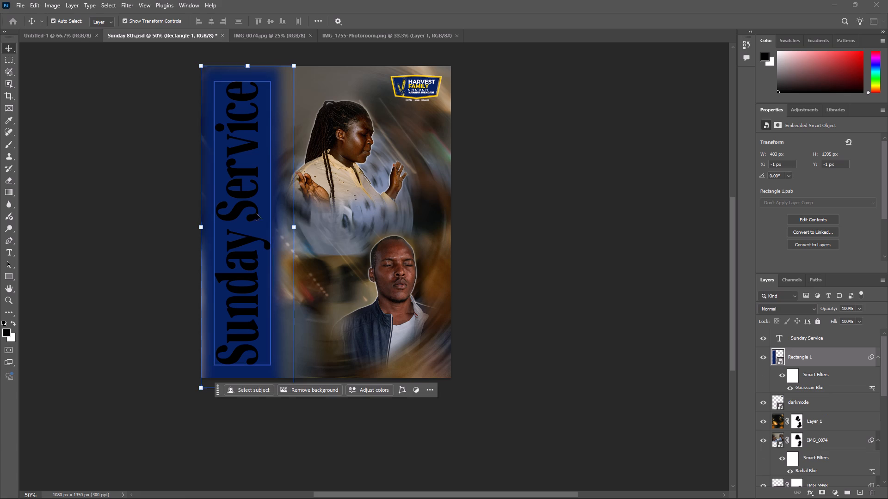
pyautogui.moveTo(204, 228); pyautogui.dragTo(148, 218)
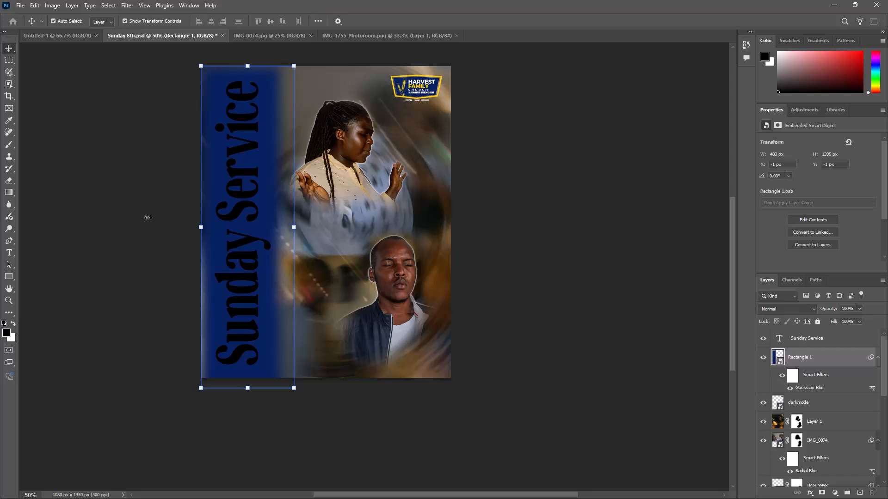
pyautogui.moveTo(148, 218); pyautogui.dragTo(142, 216)
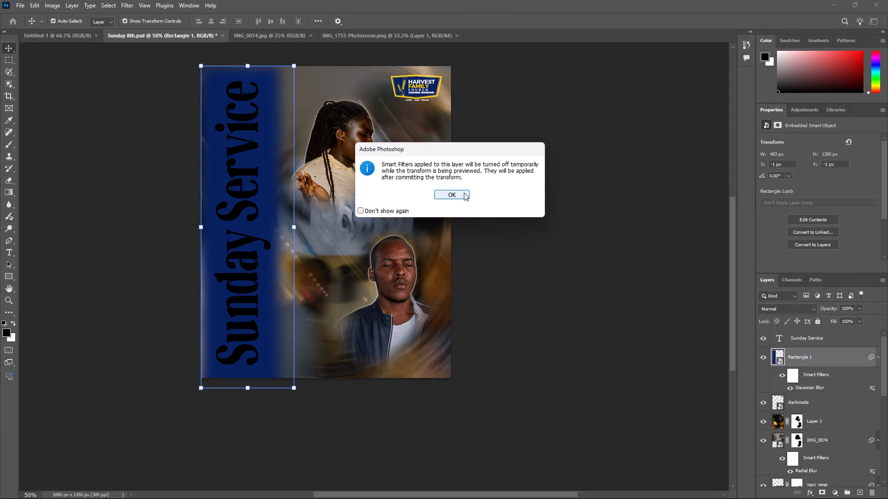
pyautogui.click(464, 193)
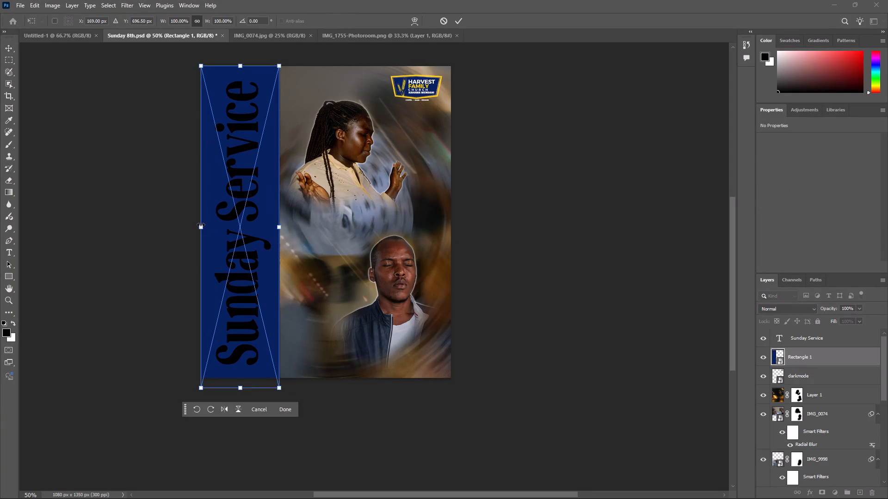
pyautogui.moveTo(201, 225); pyautogui.dragTo(160, 216)
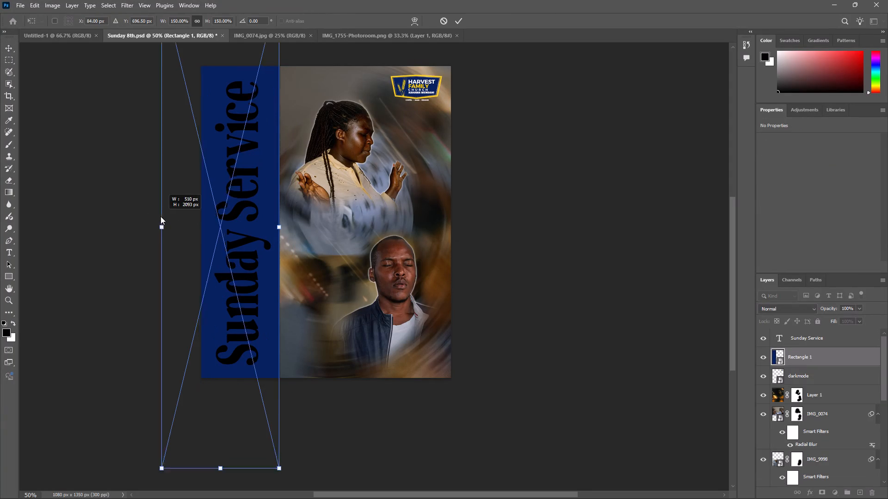
pyautogui.moveTo(160, 216); pyautogui.dragTo(169, 215)
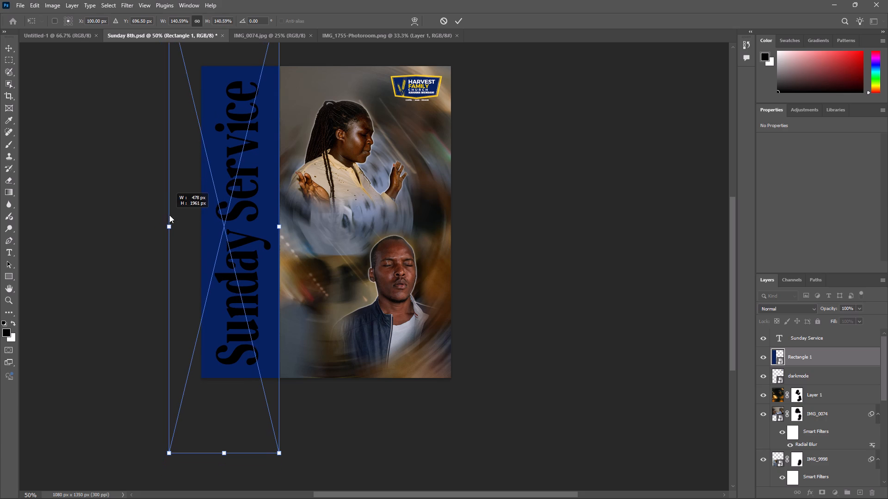
pyautogui.moveTo(169, 215); pyautogui.dragTo(170, 215)
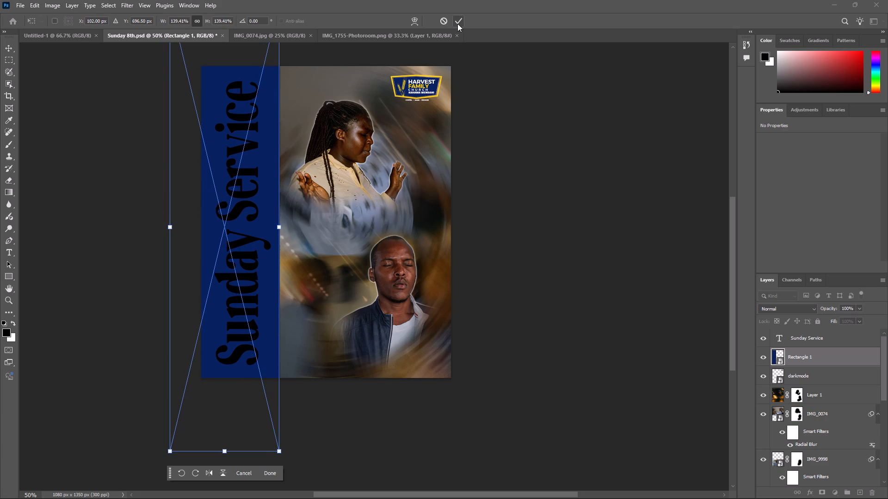
pyautogui.click(457, 24)
pyautogui.click(545, 124)
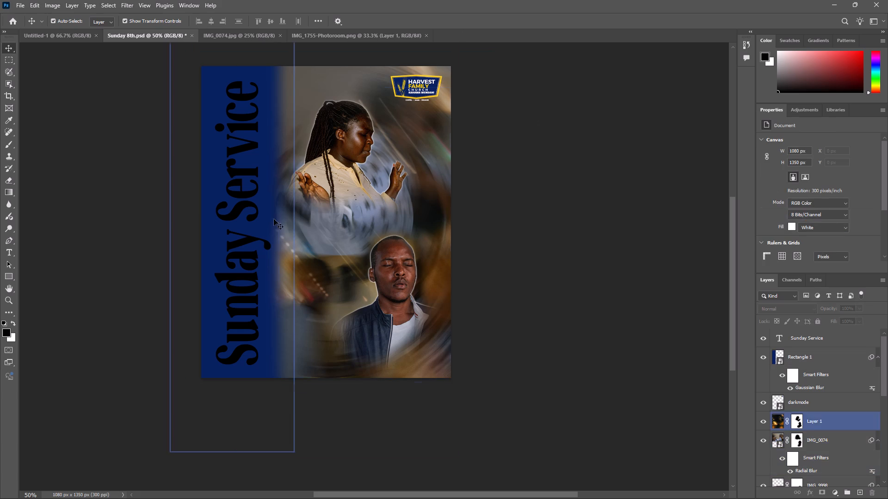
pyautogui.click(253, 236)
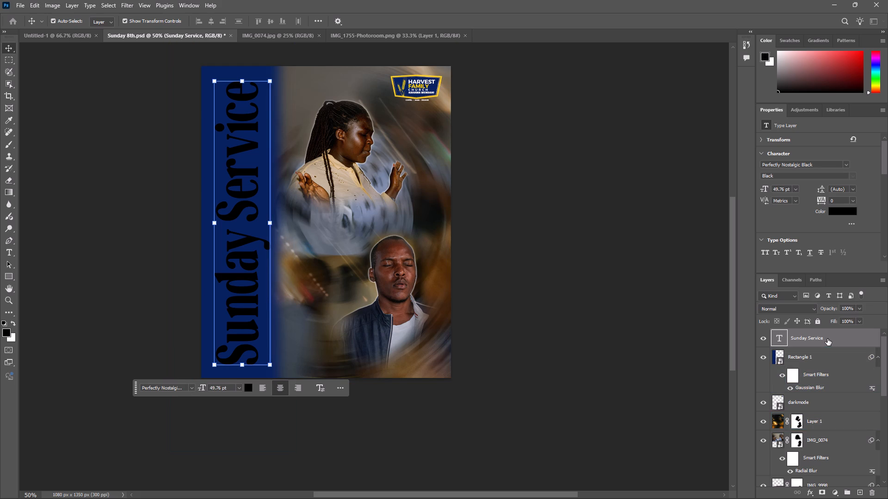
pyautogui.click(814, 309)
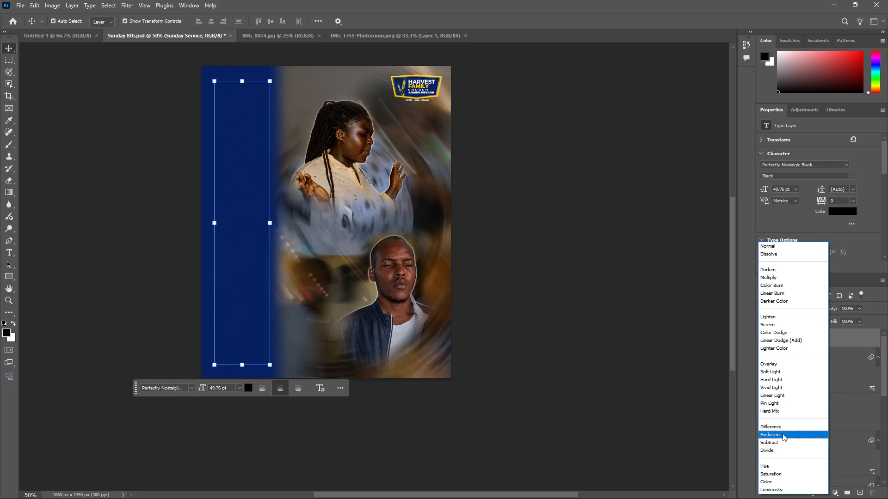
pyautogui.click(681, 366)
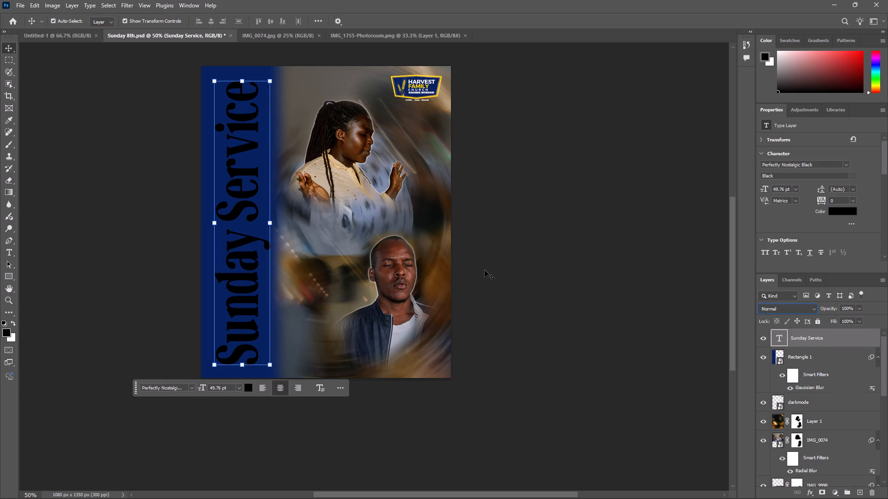
# Copy the light-streak texture in Layer 1 and paste the copy above the "Sunday Service" text layer.
pyautogui.click(436, 243)
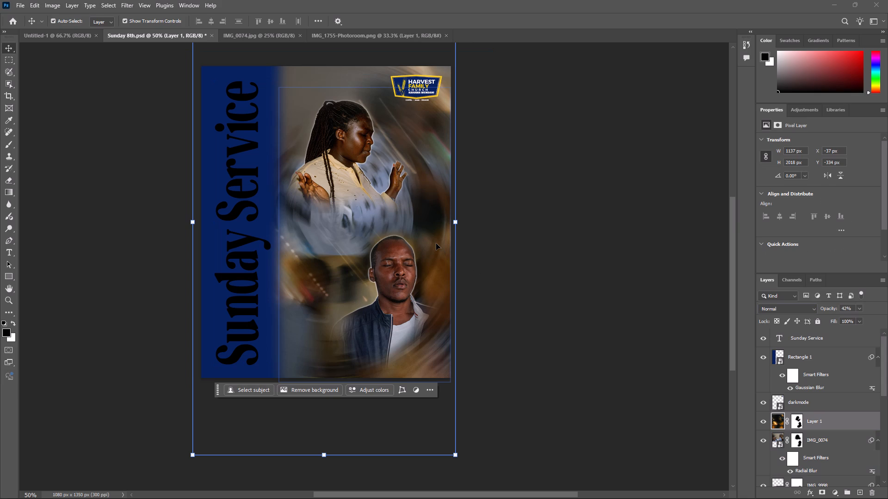
pyautogui.hotkey('ctrl', 'c')
pyautogui.click(248, 266)
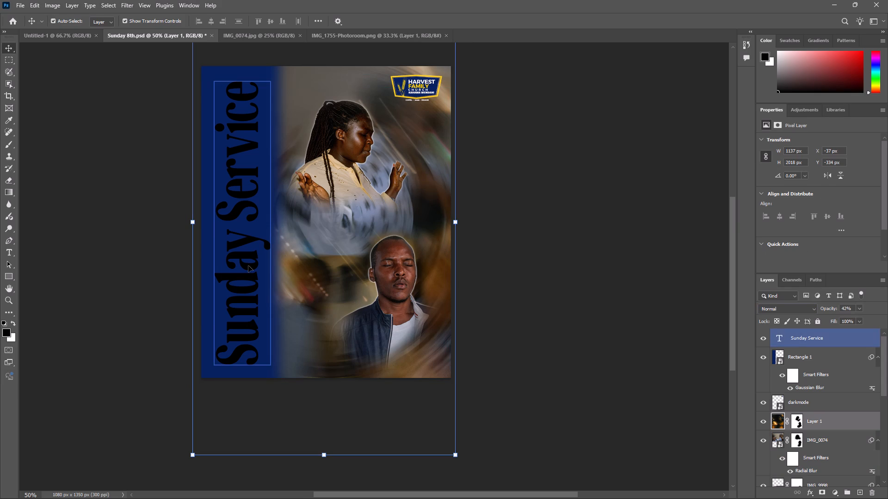
pyautogui.hotkey('ctrl', 'v')
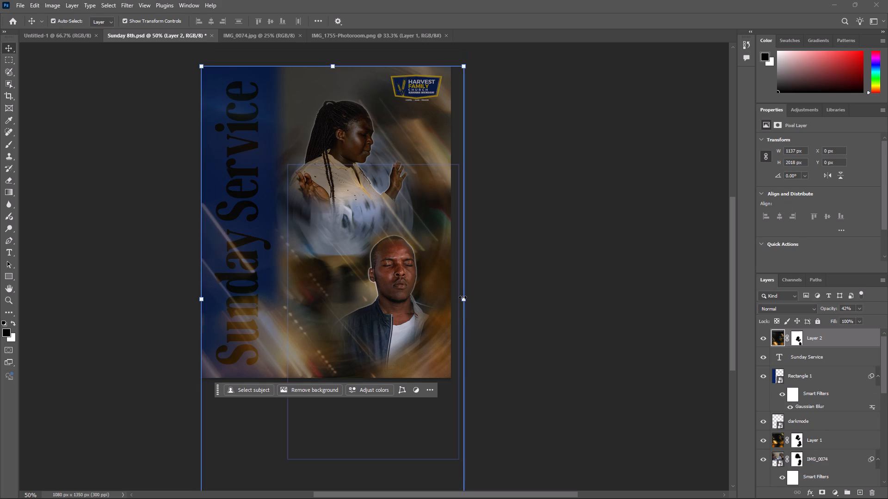
# Scale the pasted light-streak texture to about 84% and position it so the bright streaks cross the "Sunday Service" text.
pyautogui.moveTo(462, 297); pyautogui.dragTo(318, 290)
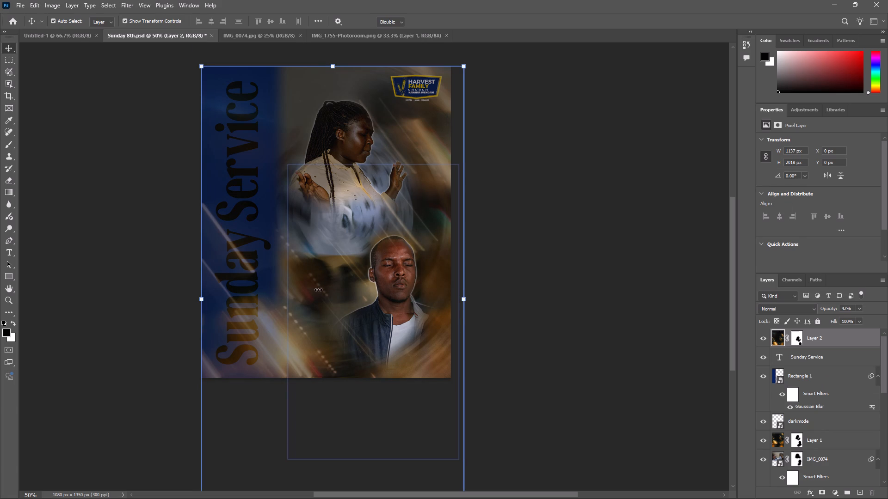
pyautogui.moveTo(318, 290); pyautogui.dragTo(279, 288)
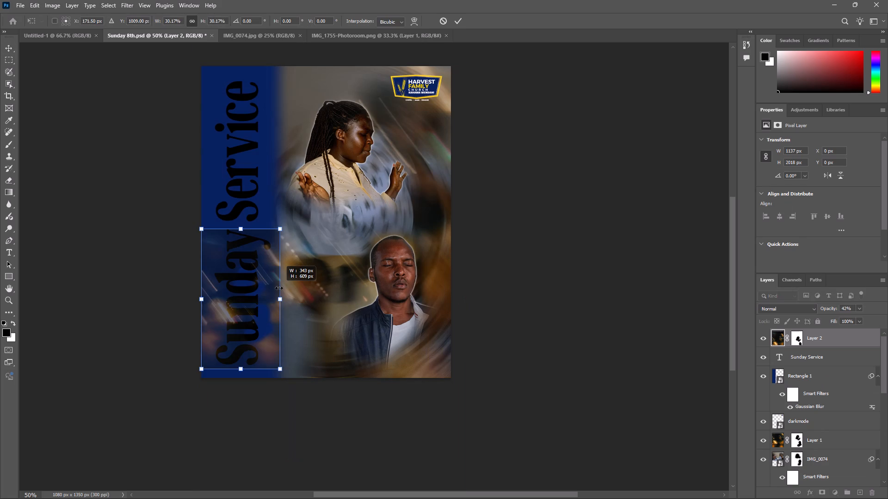
pyautogui.moveTo(279, 288); pyautogui.dragTo(419, 289)
pyautogui.moveTo(273, 350); pyautogui.dragTo(254, 317)
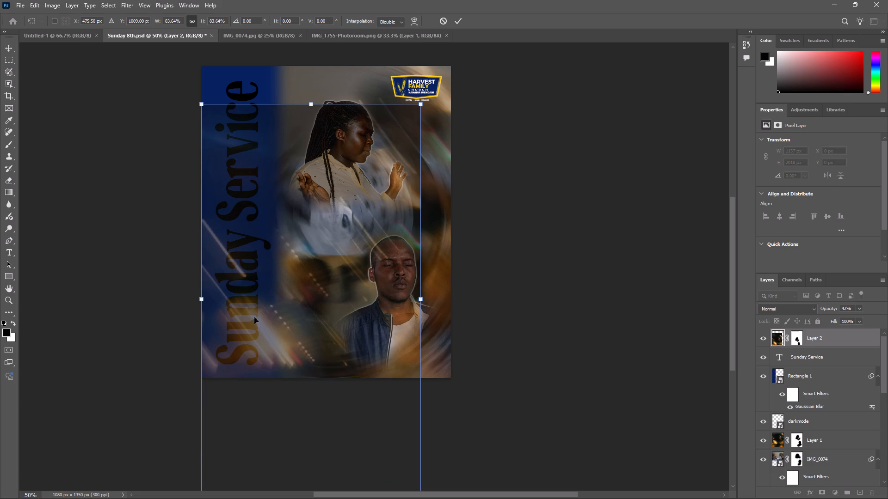
pyautogui.moveTo(254, 317); pyautogui.dragTo(259, 254)
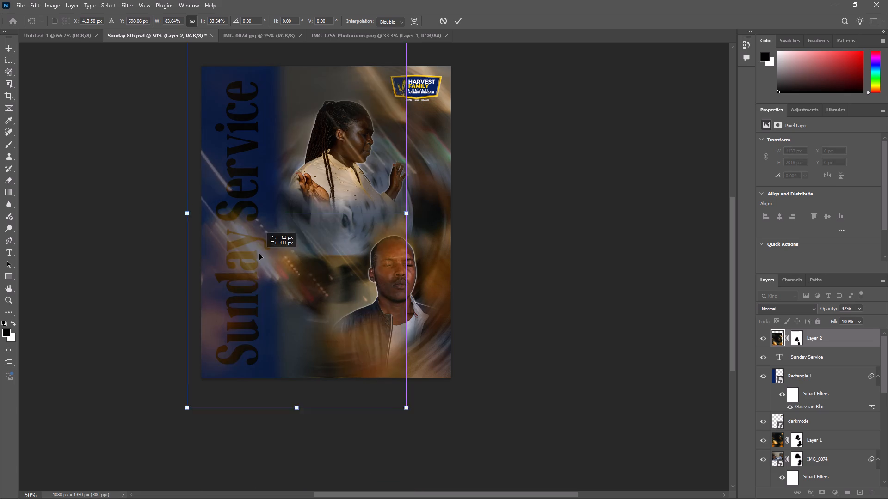
pyautogui.moveTo(259, 254); pyautogui.dragTo(256, 241)
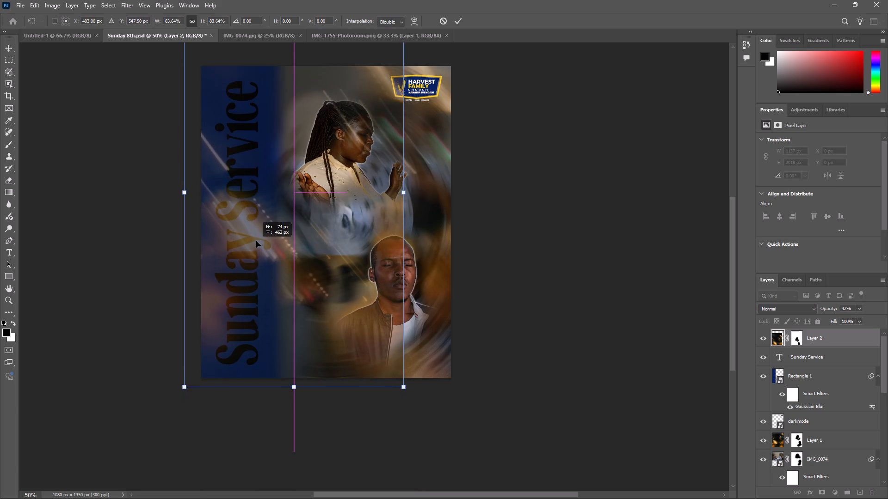
pyautogui.moveTo(256, 241); pyautogui.dragTo(217, 243)
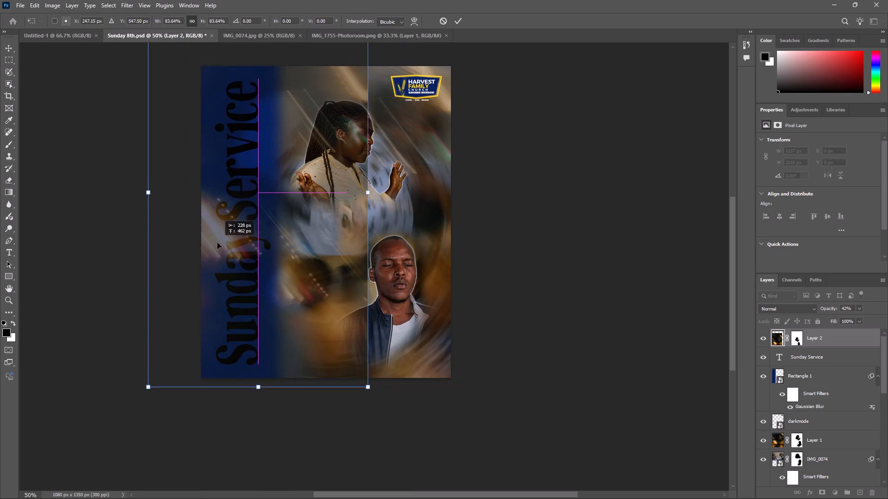
pyautogui.moveTo(217, 243); pyautogui.dragTo(261, 240)
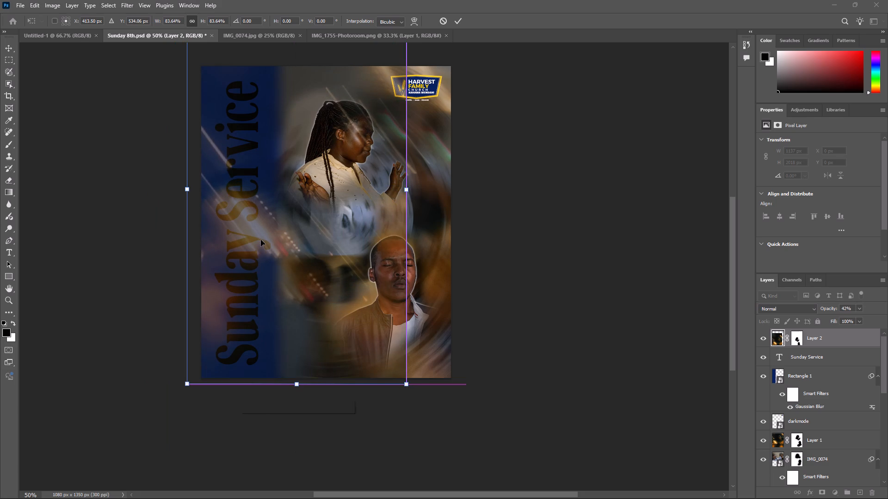
pyautogui.click(459, 18)
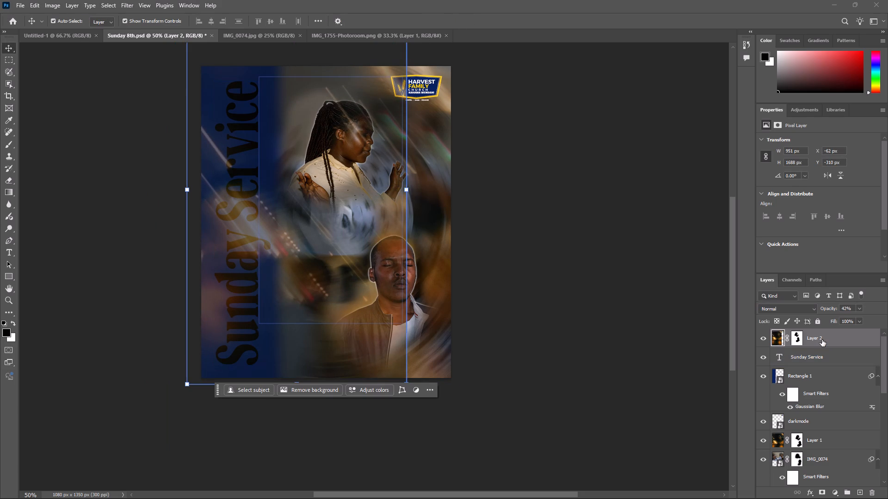
# Set the pasted texture layer's opacity to 100%.
pyautogui.click(835, 310)
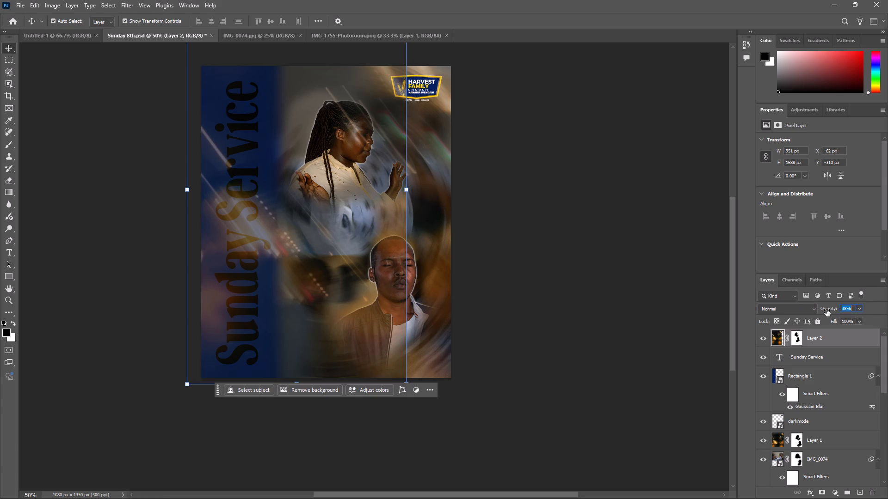
pyautogui.moveTo(826, 310); pyautogui.dragTo(887, 313)
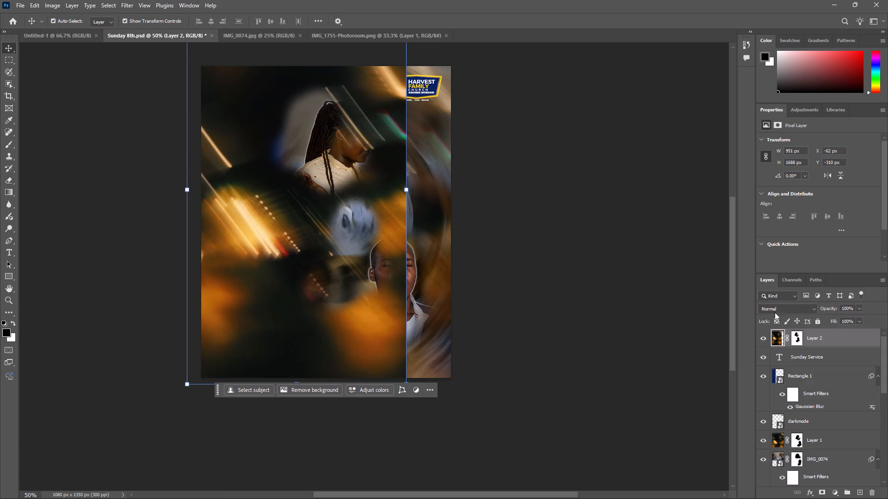
# Clip the pasted light-streak texture, Layer 2, to the "Sunday Service" text layer.
pyautogui.rightClick(832, 342)
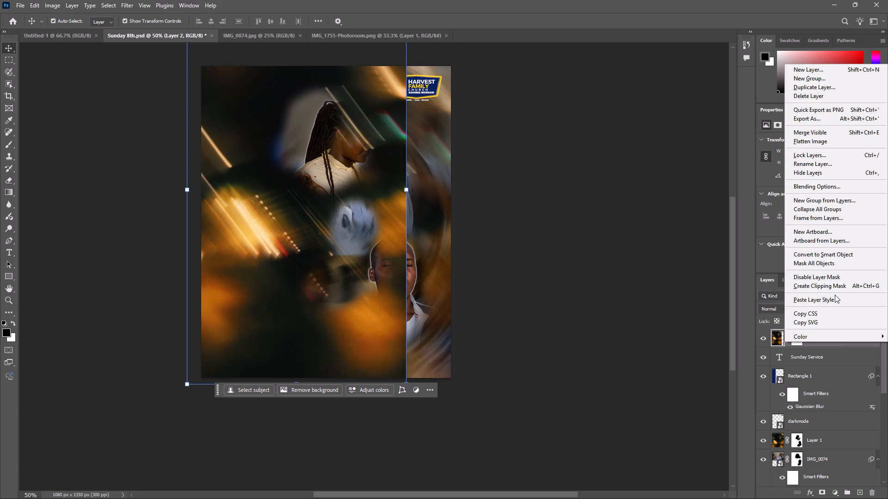
pyautogui.click(827, 285)
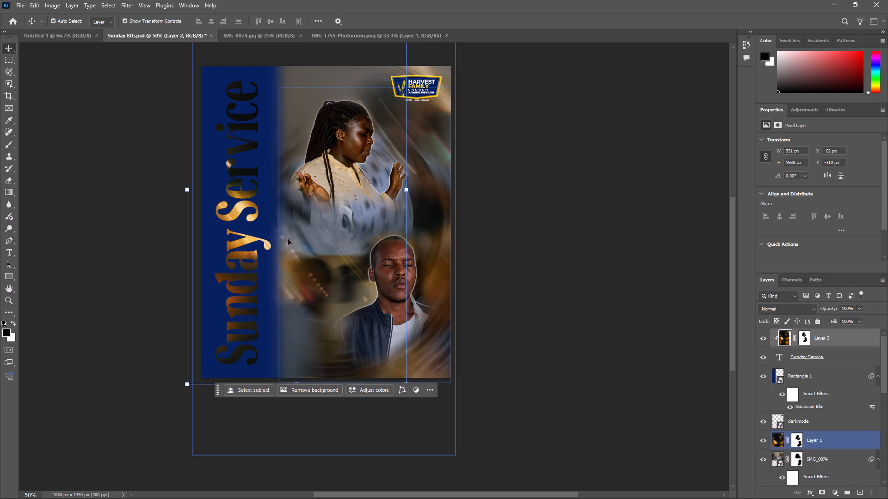
# Enlarge the clipped light-streak texture proportionally to about 152%, keeping its left edge in place.
pyautogui.click(239, 208)
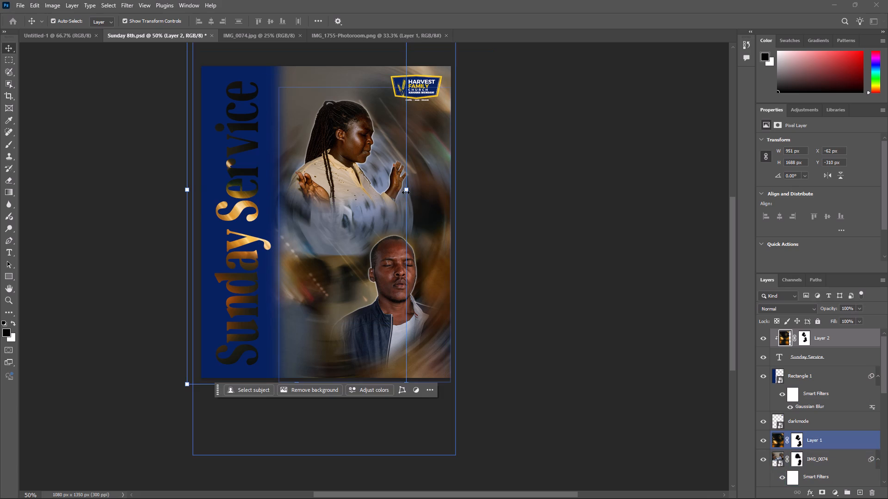
pyautogui.moveTo(406, 192); pyautogui.dragTo(493, 184)
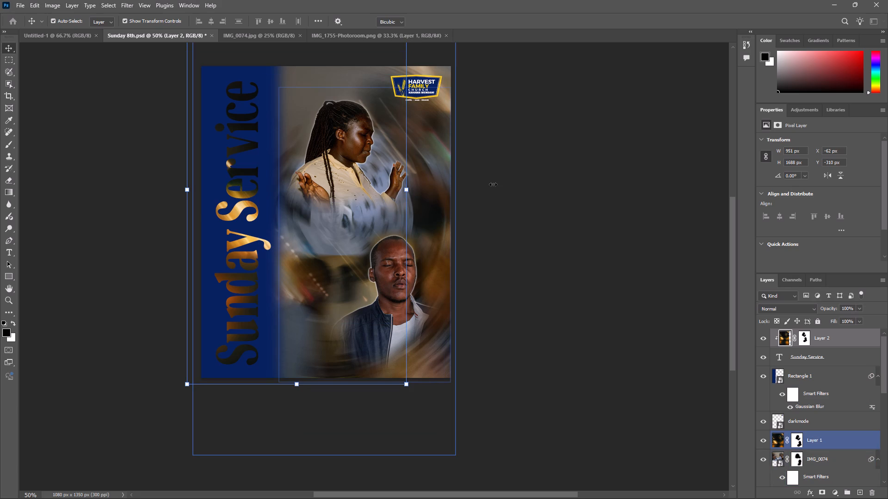
pyautogui.moveTo(493, 184); pyautogui.dragTo(565, 177)
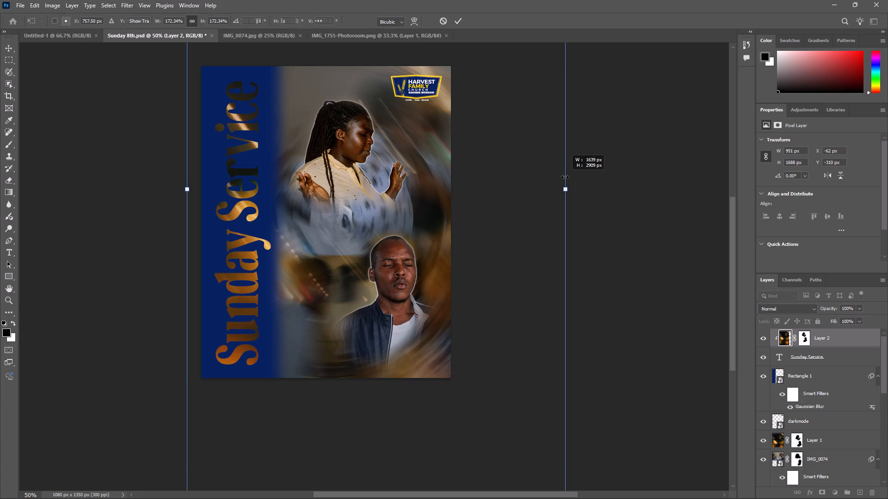
pyautogui.moveTo(565, 177); pyautogui.dragTo(604, 176)
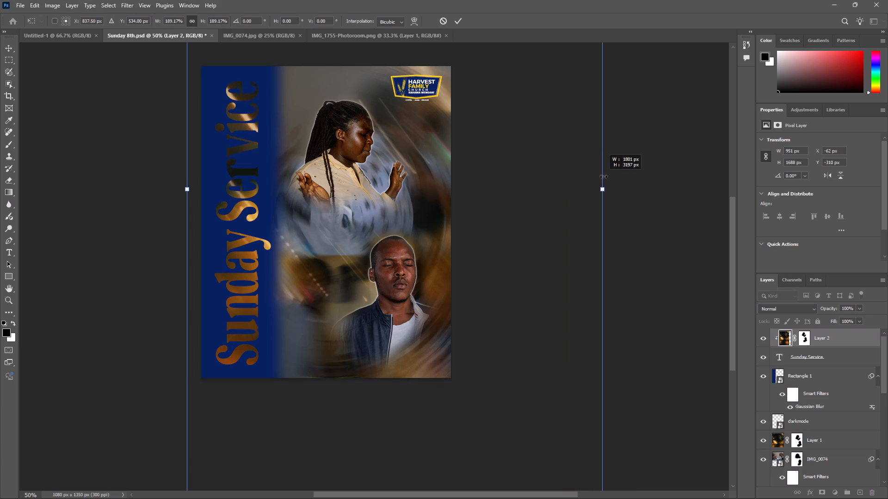
pyautogui.moveTo(604, 176); pyautogui.dragTo(561, 171)
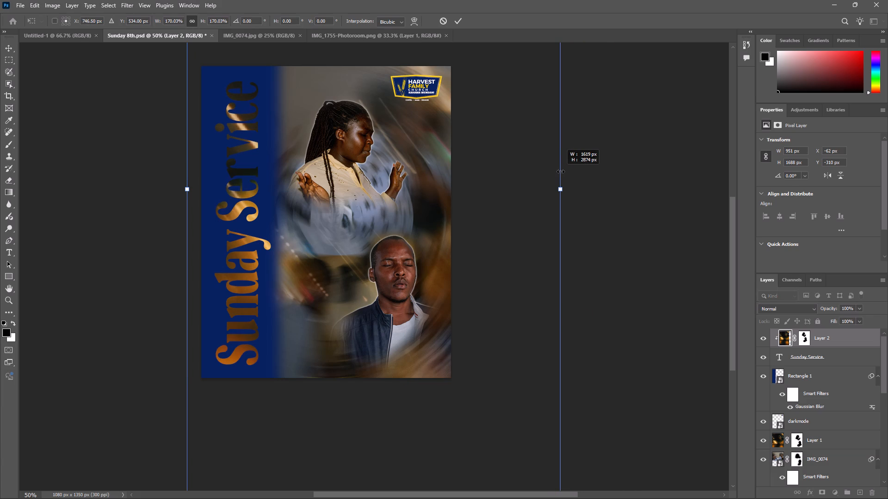
pyautogui.moveTo(561, 171); pyautogui.dragTo(598, 152)
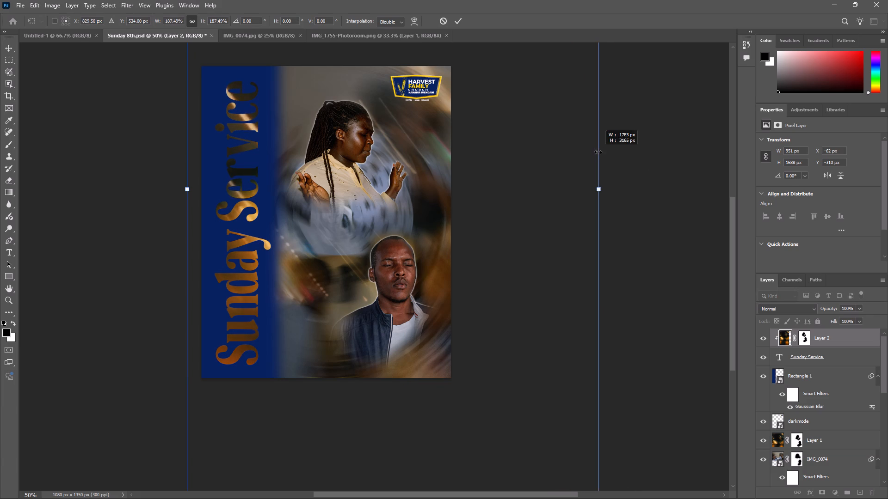
pyautogui.moveTo(598, 152); pyautogui.dragTo(520, 174)
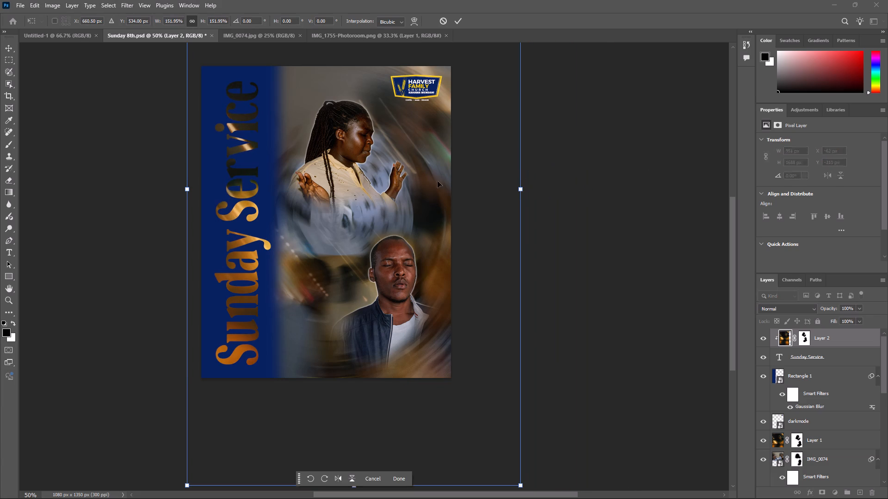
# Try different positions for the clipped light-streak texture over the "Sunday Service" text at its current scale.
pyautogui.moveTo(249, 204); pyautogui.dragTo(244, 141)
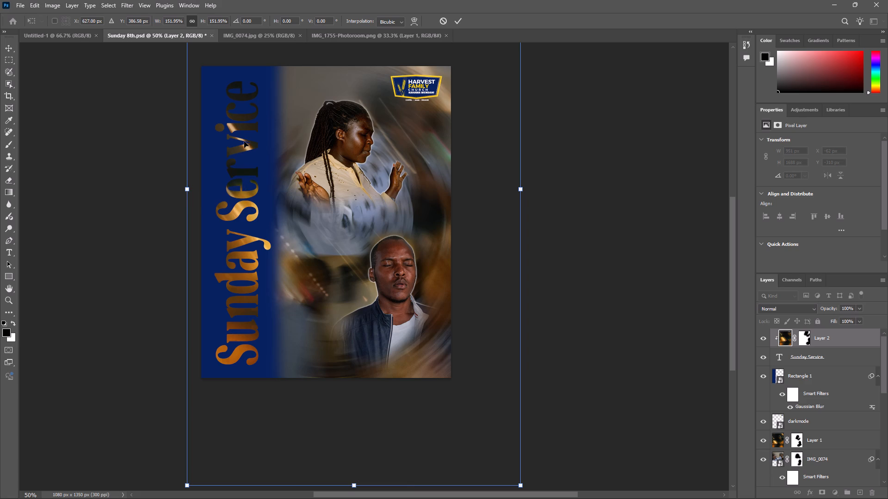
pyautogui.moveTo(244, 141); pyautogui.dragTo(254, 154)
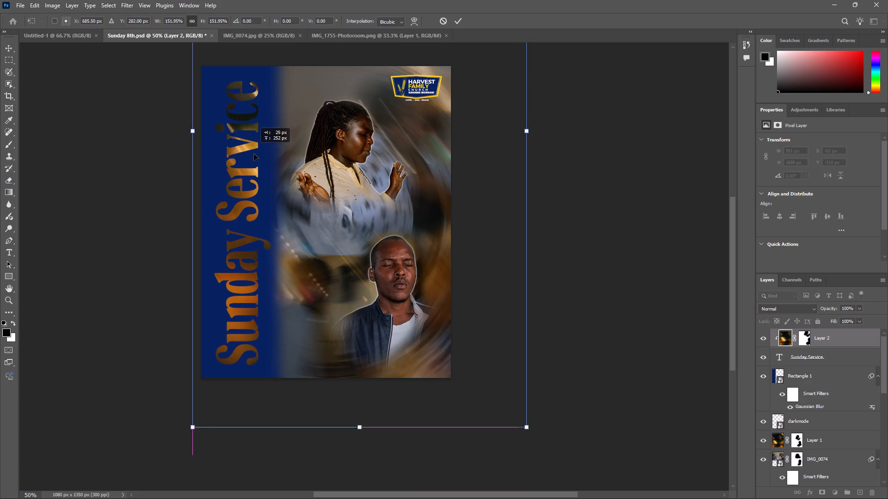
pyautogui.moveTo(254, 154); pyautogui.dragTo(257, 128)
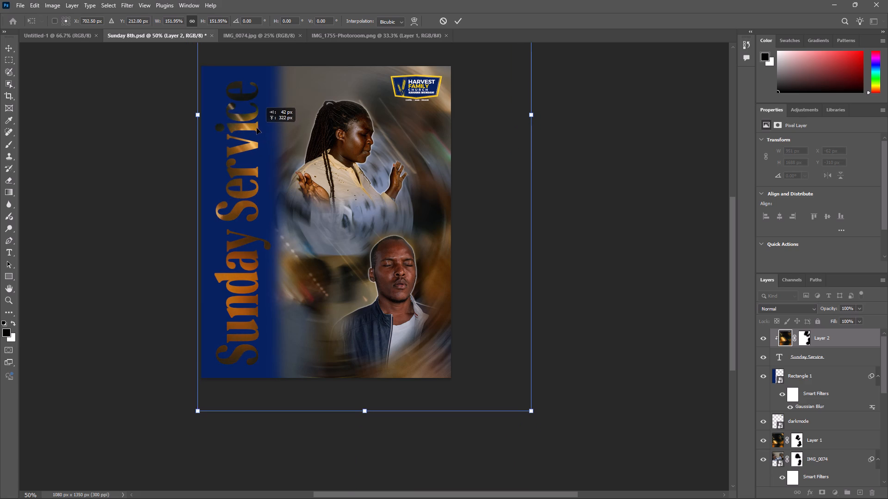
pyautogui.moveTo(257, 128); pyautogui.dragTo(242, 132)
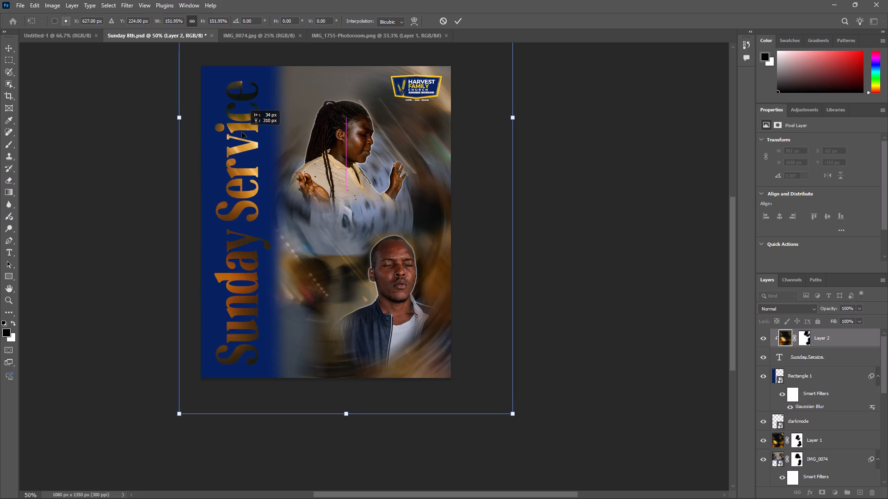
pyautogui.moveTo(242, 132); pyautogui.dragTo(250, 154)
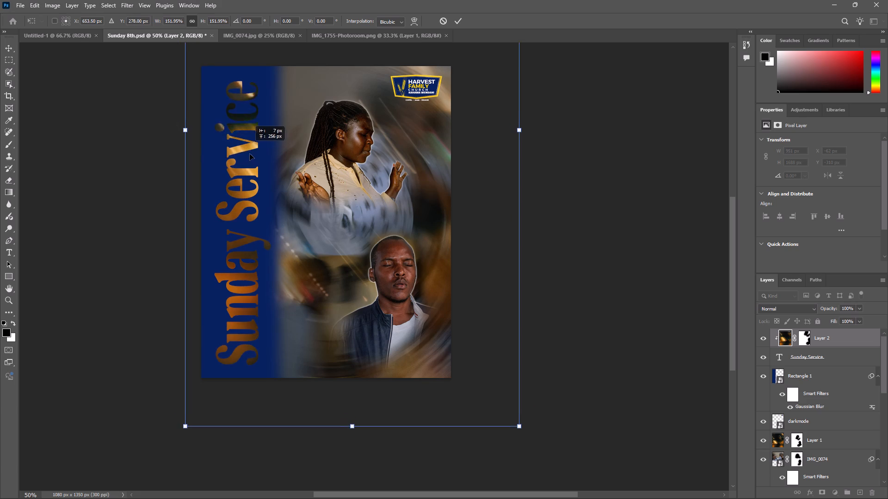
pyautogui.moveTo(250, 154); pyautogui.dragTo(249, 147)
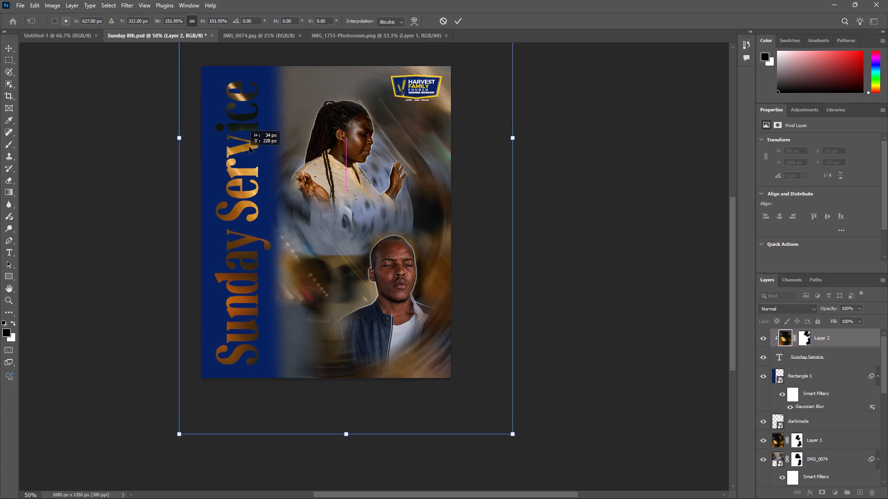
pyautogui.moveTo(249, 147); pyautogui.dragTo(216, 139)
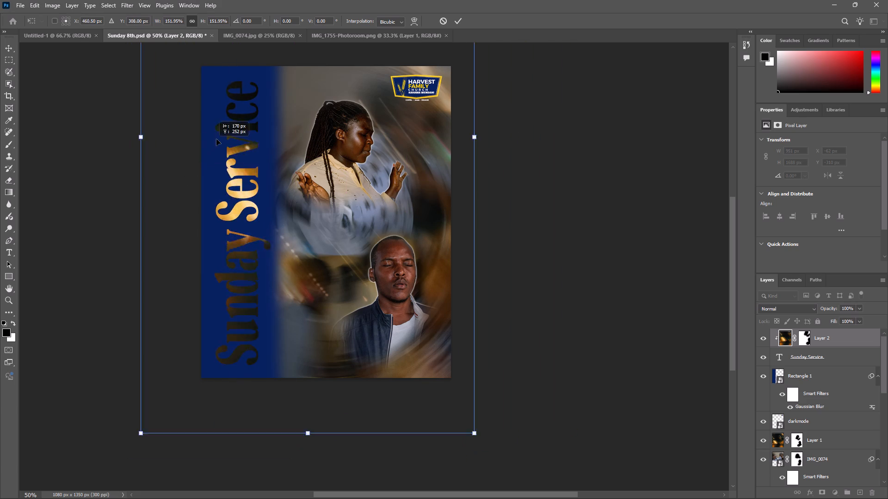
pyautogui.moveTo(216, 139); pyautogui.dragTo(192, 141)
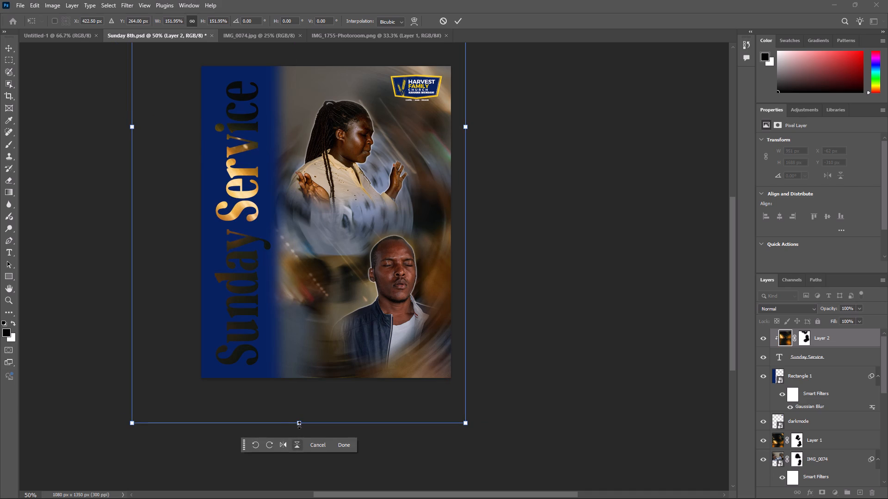
# Enlarge the clipped light-streak texture proportionally to about 173% and move it so its golden streaks cross the word "Service".
pyautogui.moveTo(299, 425); pyautogui.dragTo(308, 498)
pyautogui.moveTo(247, 243); pyautogui.dragTo(225, 201)
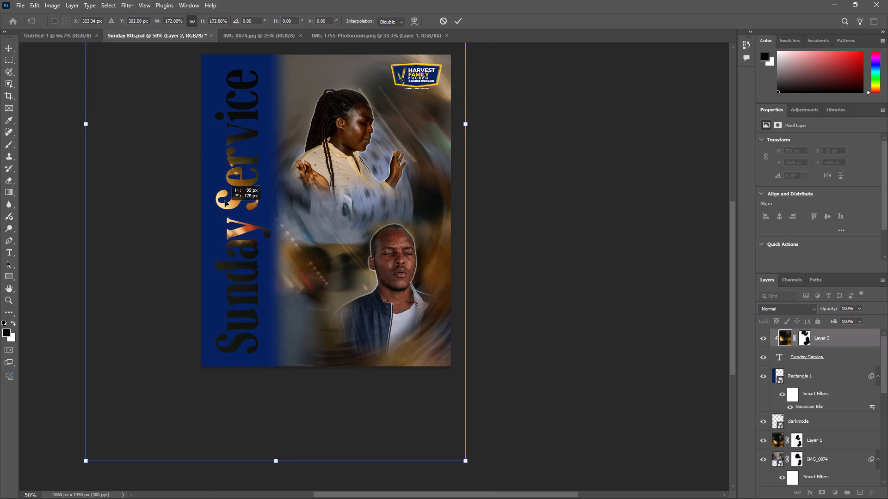
pyautogui.moveTo(225, 201); pyautogui.dragTo(304, 217)
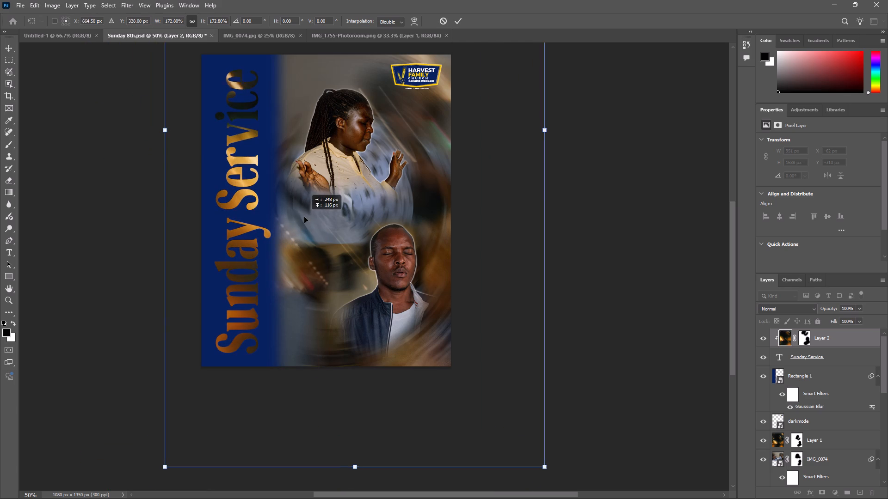
pyautogui.moveTo(304, 217); pyautogui.dragTo(308, 159)
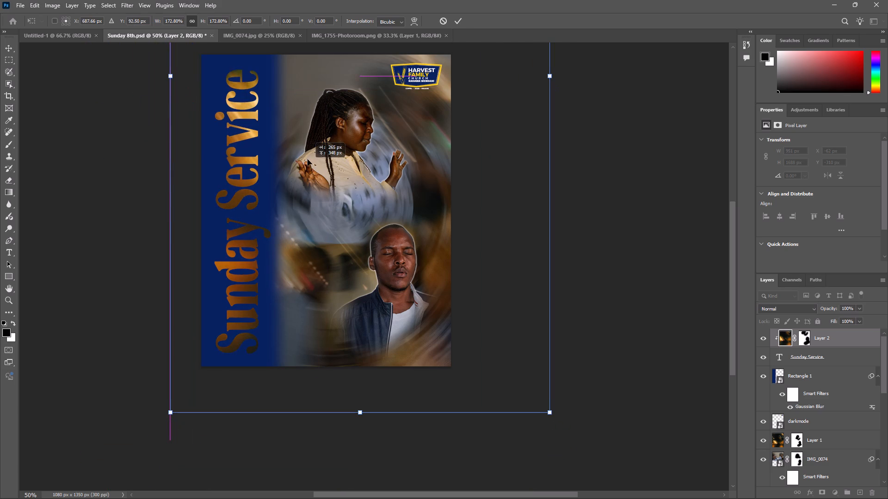
pyautogui.moveTo(308, 159); pyautogui.dragTo(308, 179)
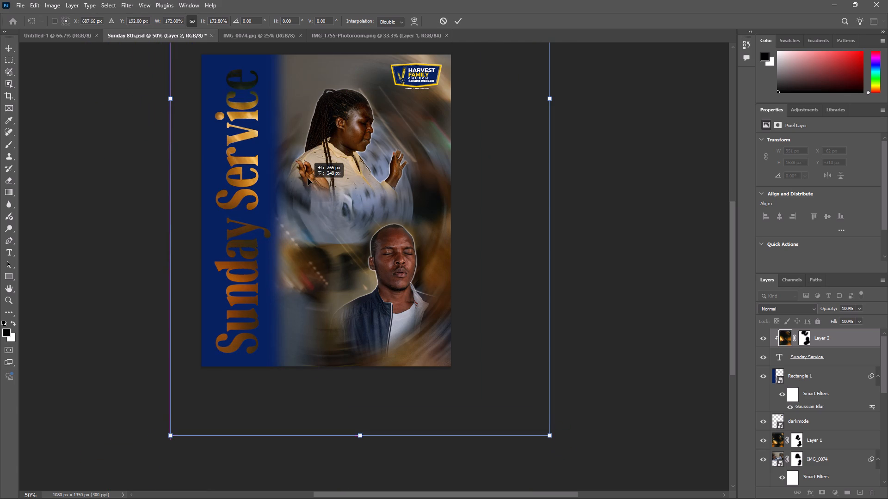
pyautogui.moveTo(308, 179); pyautogui.dragTo(308, 168)
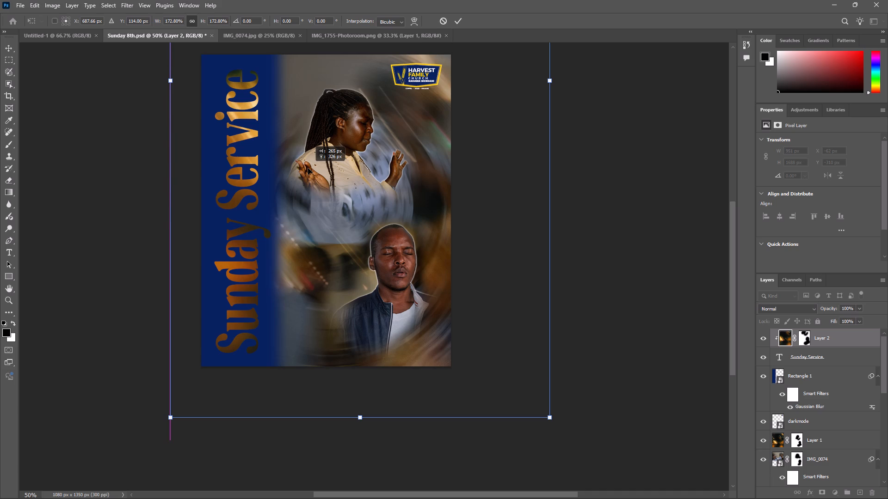
pyautogui.moveTo(308, 168); pyautogui.dragTo(305, 168)
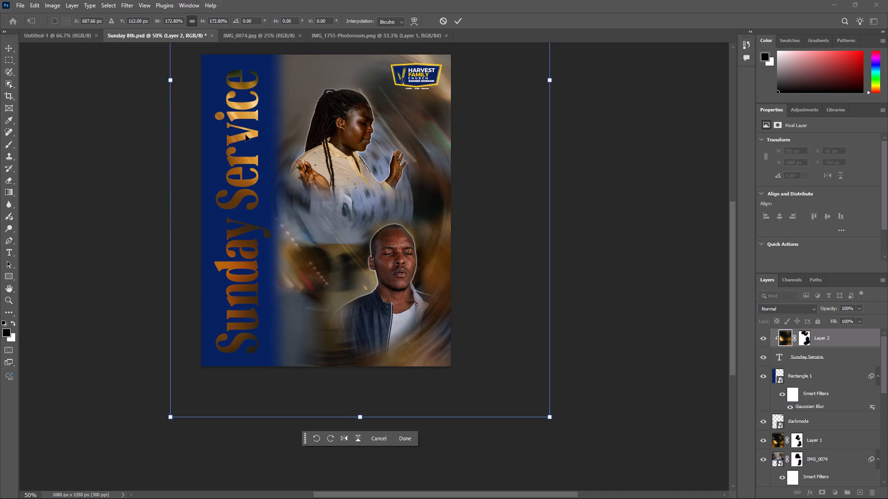
# Fine-tune the enlarged texture's position to about X 724 px, Y 93 px, with gold covering the whole text, and apply the transform.
pyautogui.moveTo(246, 135); pyautogui.dragTo(268, 129)
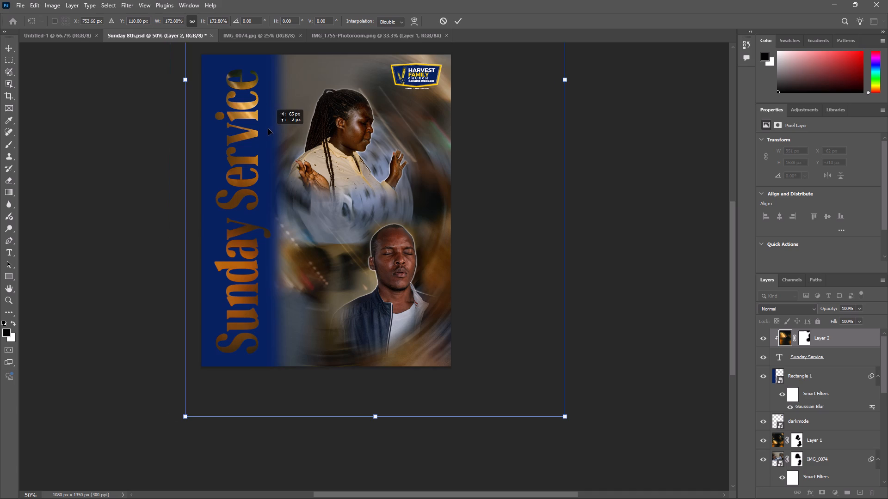
pyautogui.moveTo(268, 129); pyautogui.dragTo(272, 103)
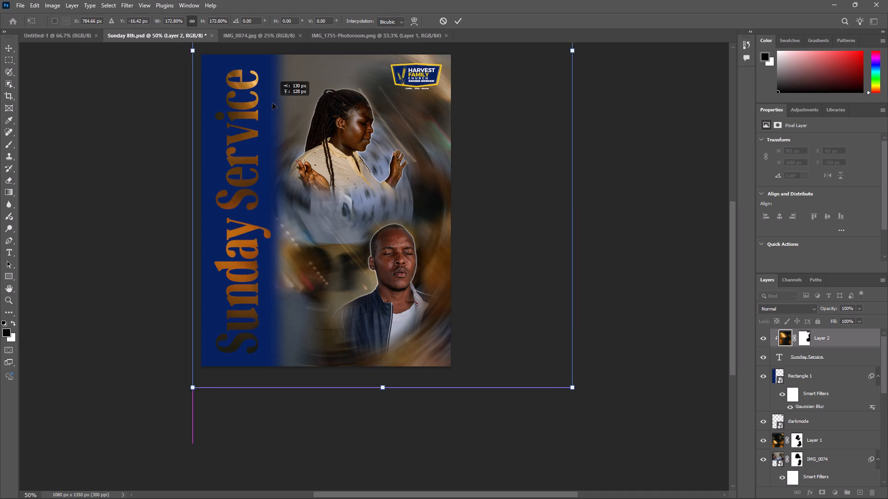
pyautogui.moveTo(272, 103); pyautogui.dragTo(185, 149)
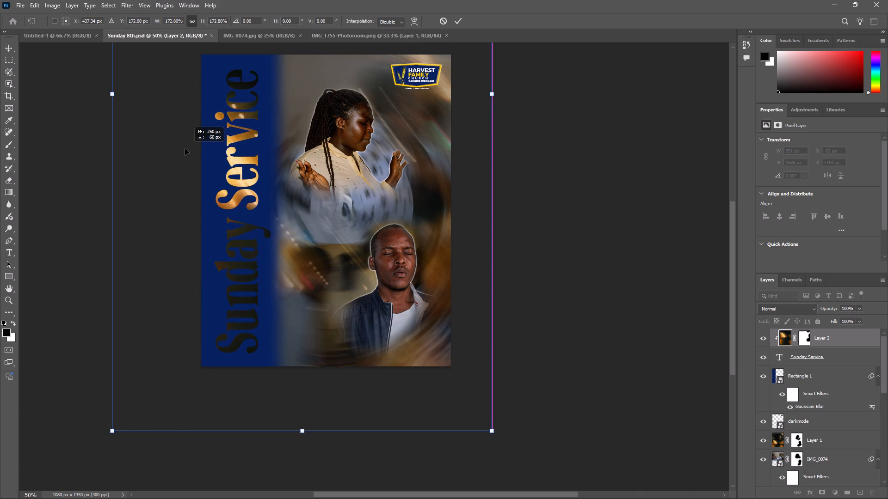
pyautogui.moveTo(185, 149); pyautogui.dragTo(213, 266)
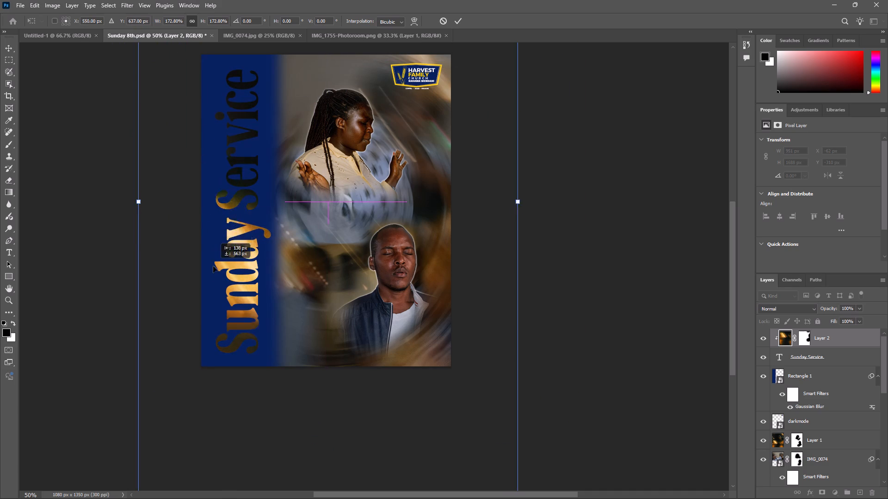
pyautogui.moveTo(213, 266); pyautogui.dragTo(212, 284)
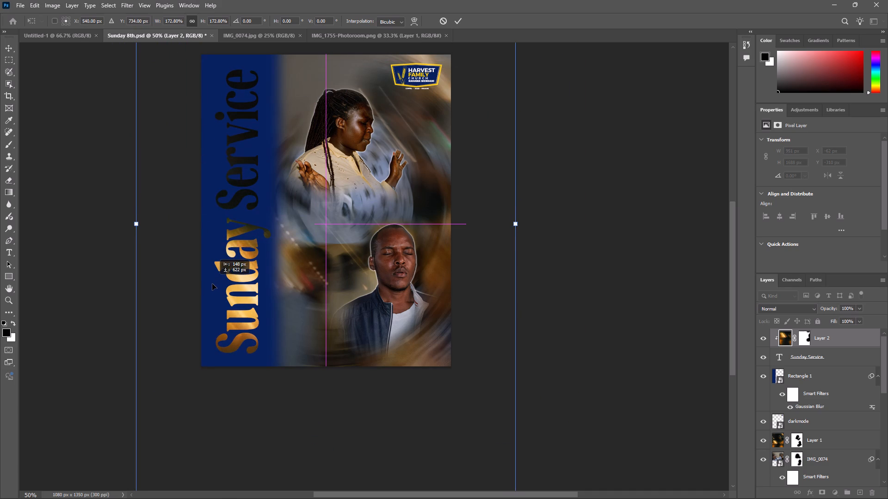
pyautogui.moveTo(212, 284); pyautogui.dragTo(237, 194)
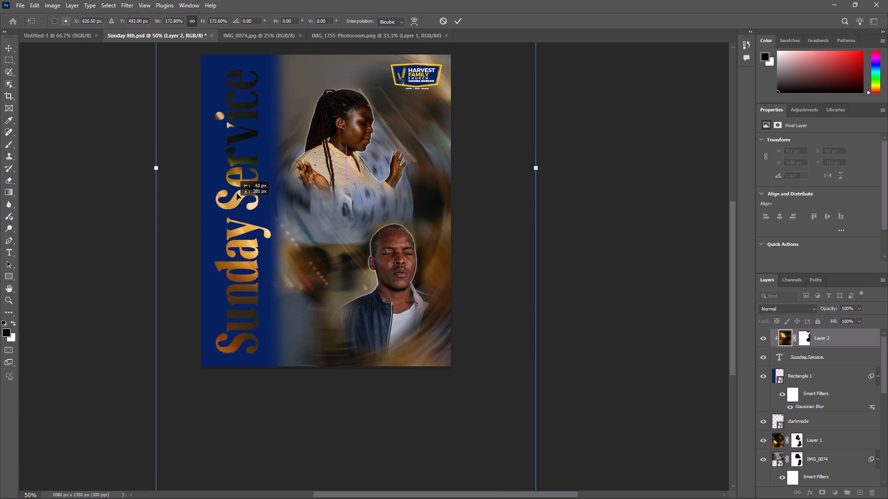
pyautogui.moveTo(237, 194); pyautogui.dragTo(252, 138)
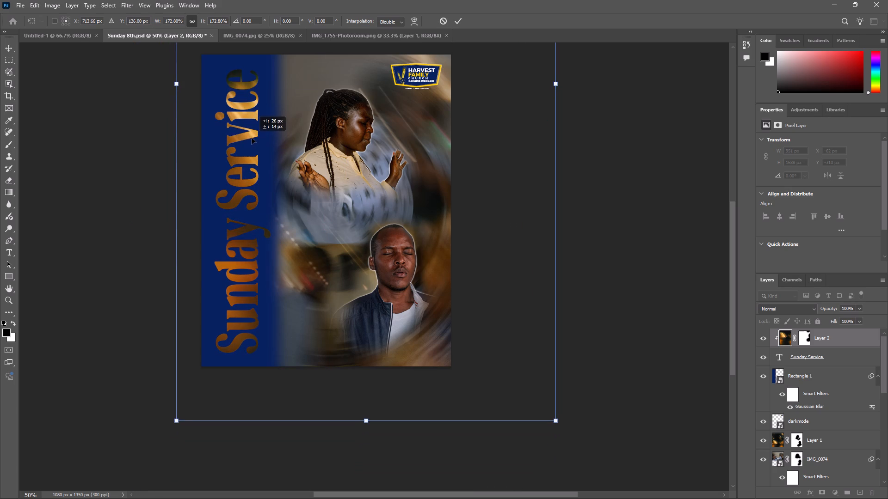
pyautogui.moveTo(252, 138); pyautogui.dragTo(257, 134)
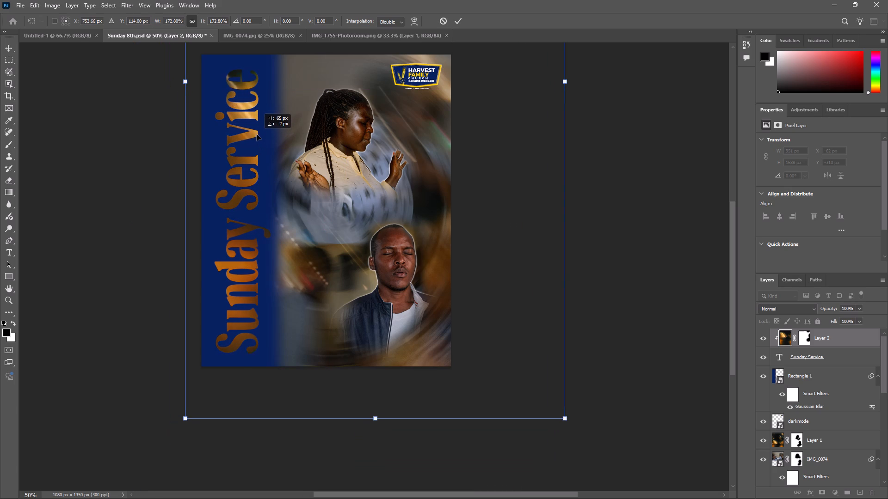
pyautogui.moveTo(257, 134); pyautogui.dragTo(254, 134)
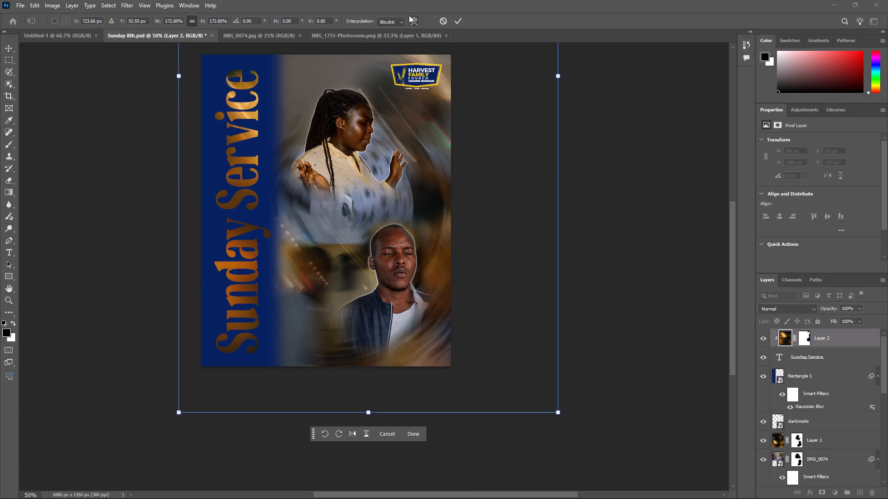
pyautogui.click(456, 18)
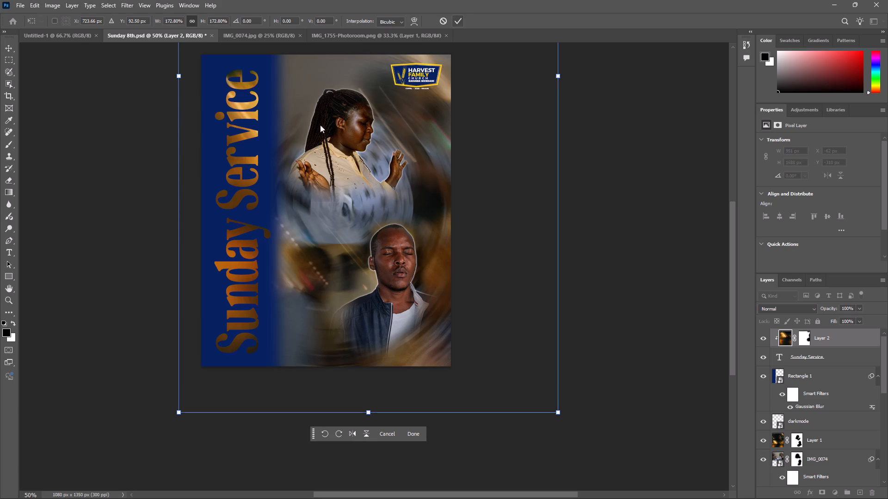
# Fully lock the clipped texture layer, Layer 2.
pyautogui.click(245, 189)
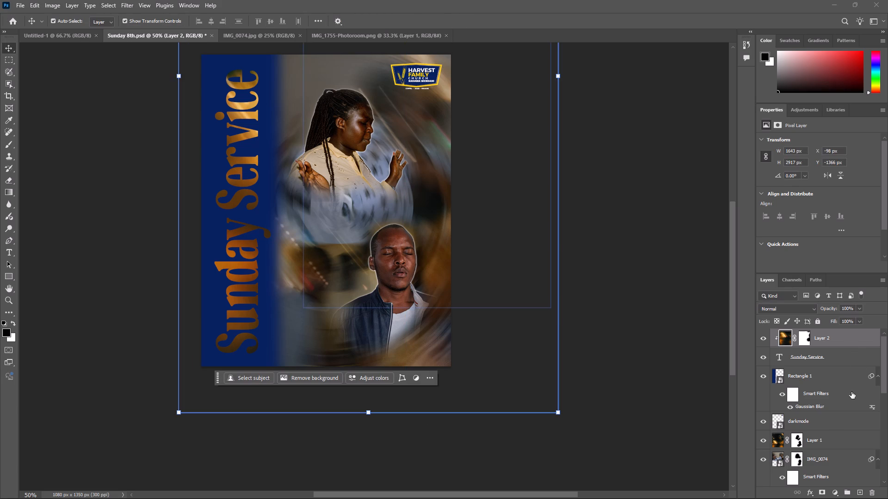
pyautogui.click(817, 322)
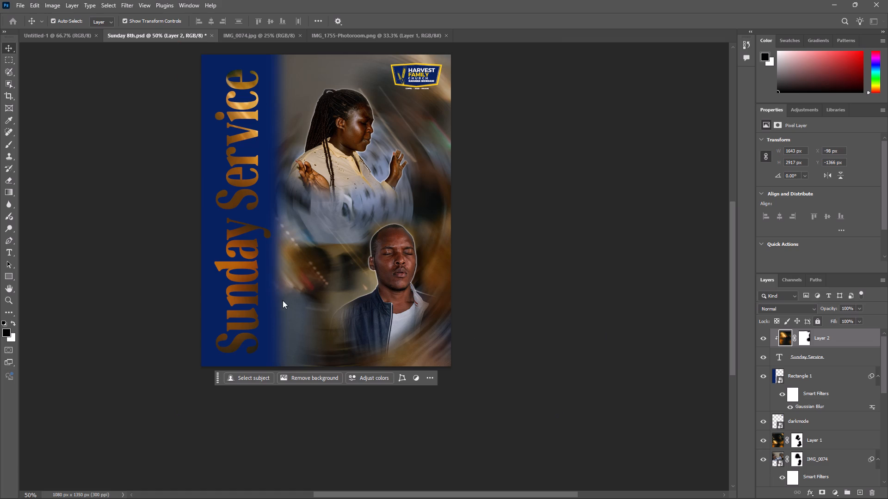
# Add a Stroke effect to the "Sunday Service" text layer, using yellow ffcb00 sampled from the church logo's border.
pyautogui.click(247, 282)
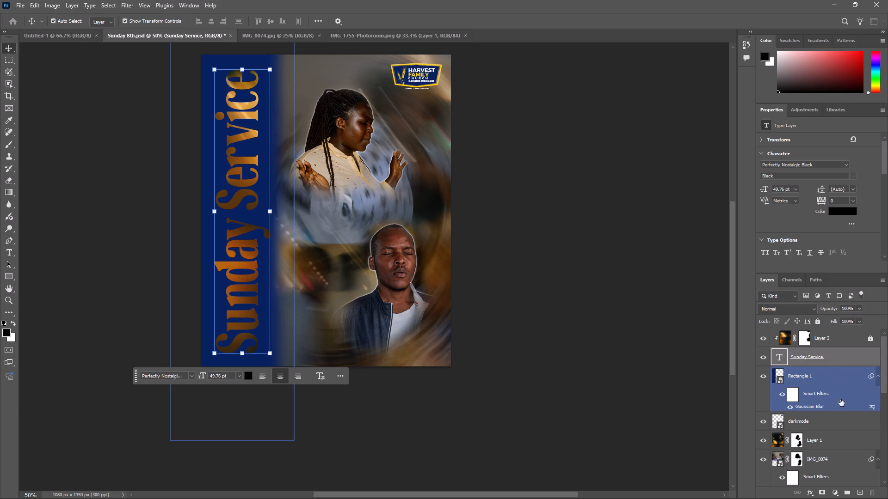
pyautogui.click(834, 351)
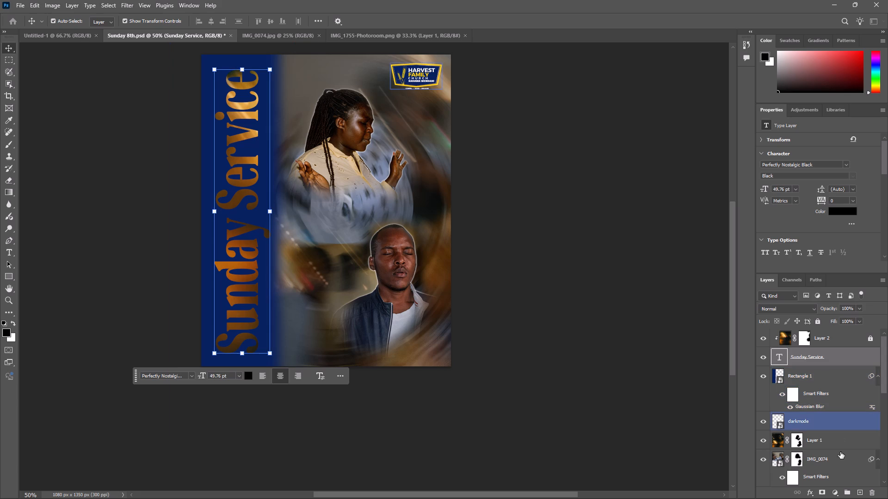
pyautogui.click(809, 493)
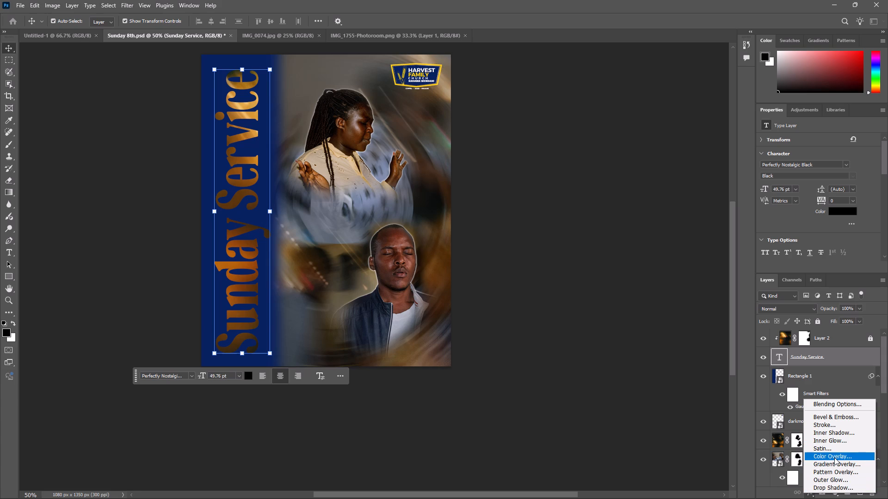
pyautogui.click(845, 427)
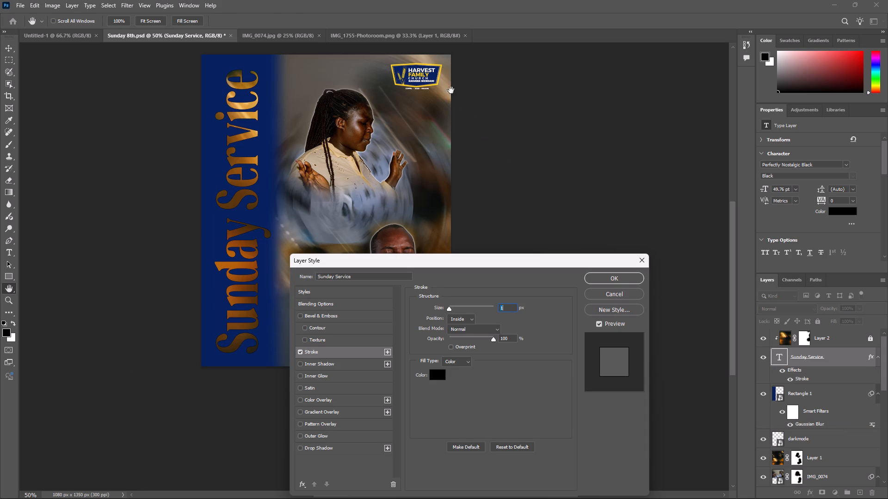
pyautogui.click(440, 374)
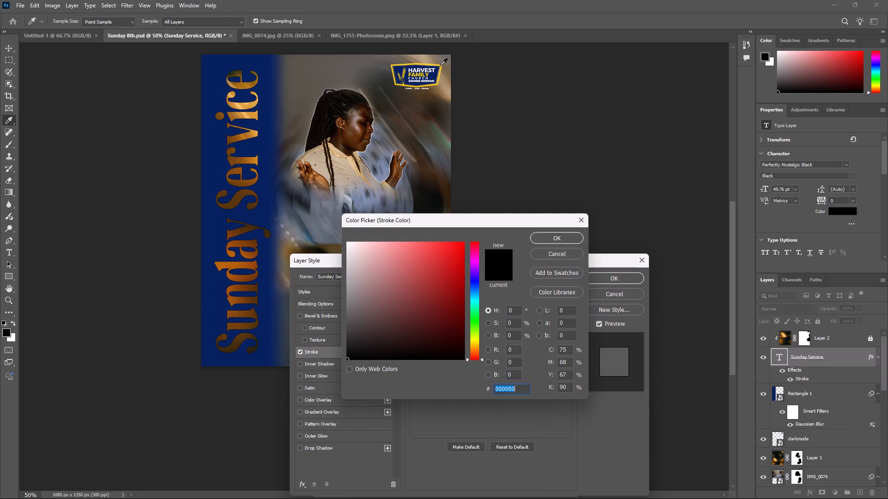
pyautogui.click(440, 65)
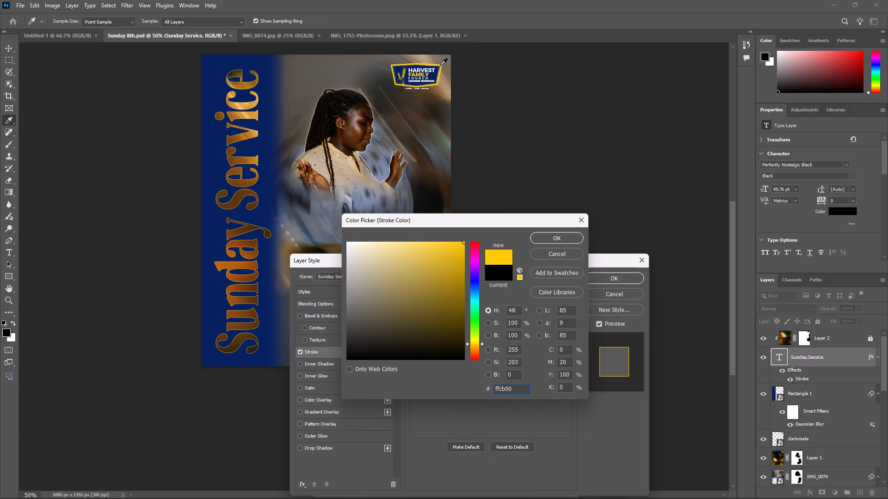
pyautogui.click(550, 243)
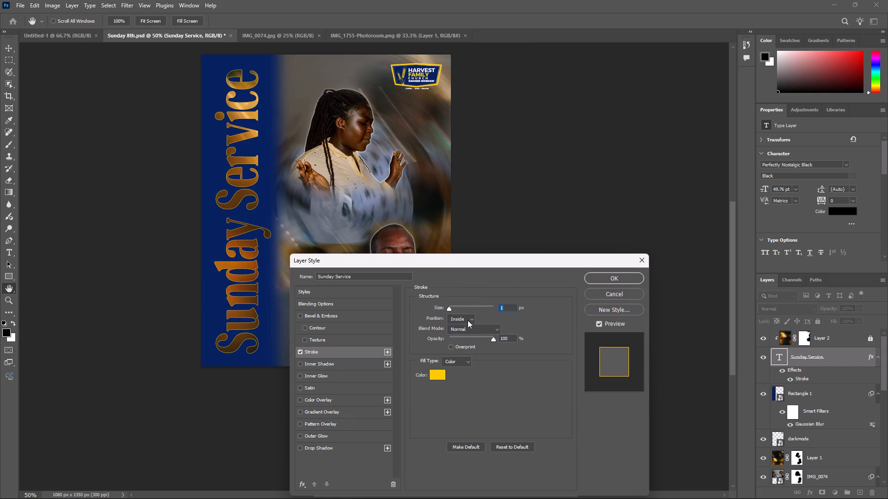
# Set the text stroke's position to Outside.
pyautogui.click(468, 320)
pyautogui.click(466, 326)
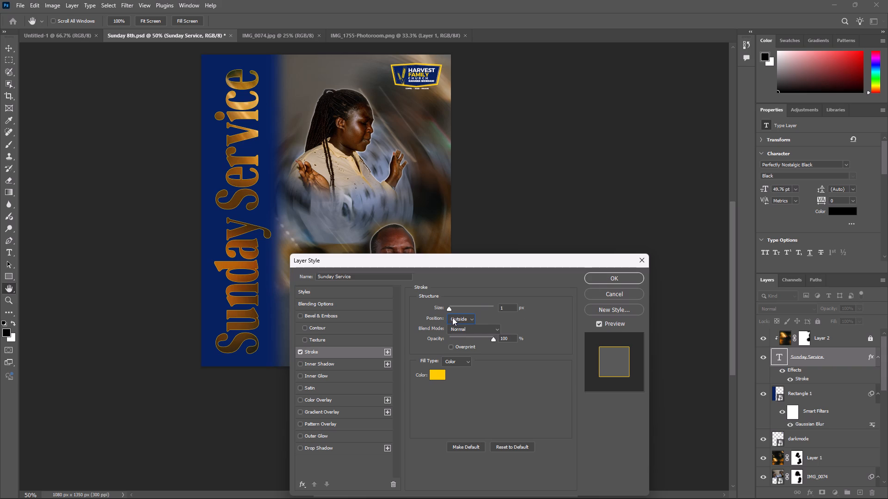
# Set the text stroke's blend mode to Lighten and apply the layer style.
pyautogui.click(472, 330)
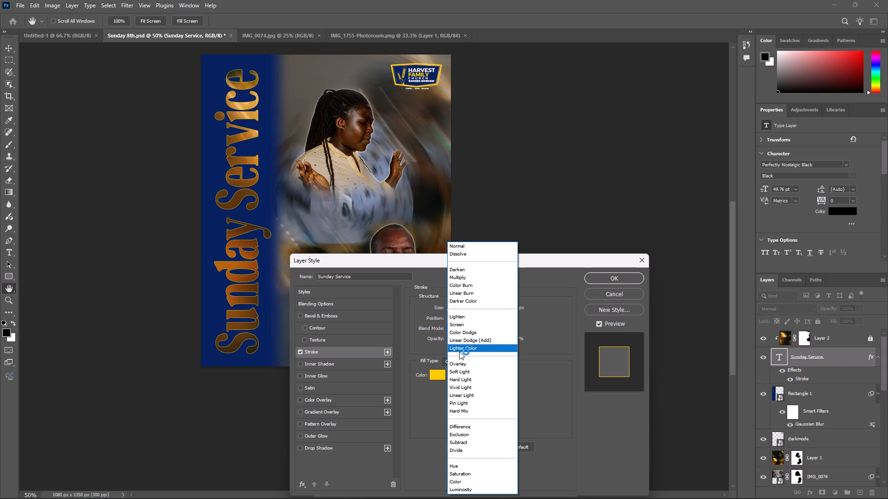
pyautogui.click(461, 320)
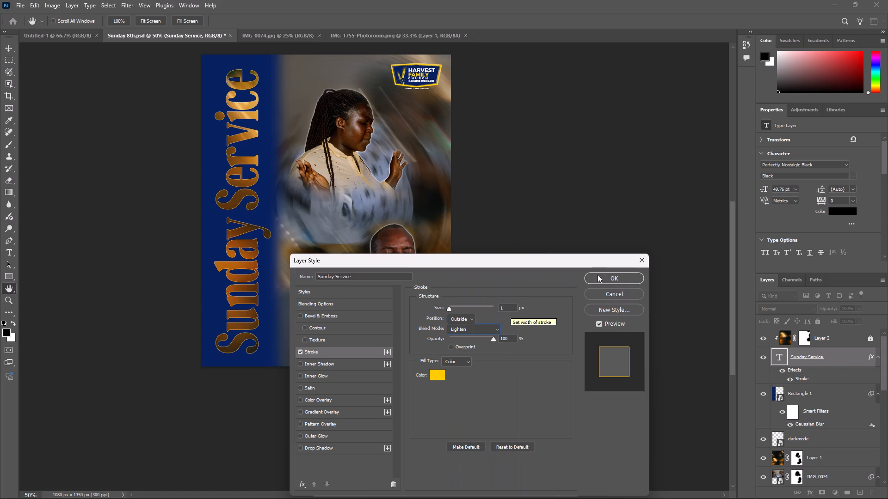
pyautogui.click(609, 279)
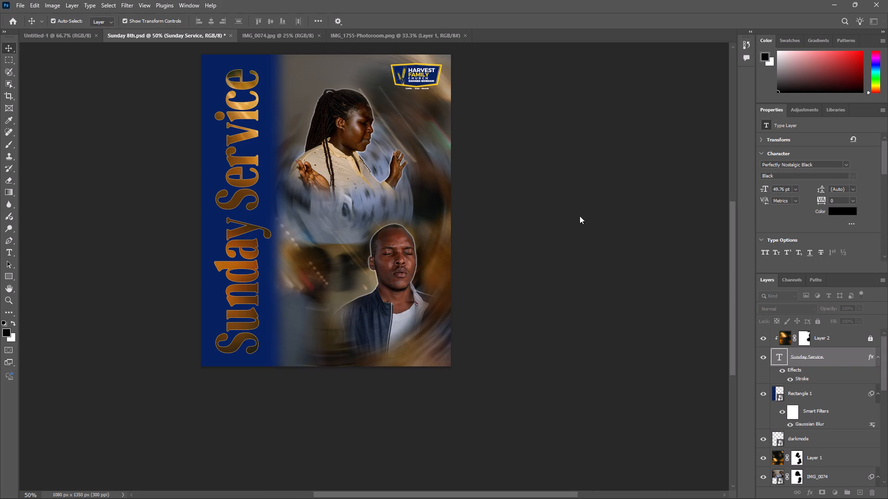
# Examine the outlined "Sunday Service" text and the two masked people up close across the poster.
pyautogui.click(558, 225)
pyautogui.hotkey('ctrl', '=')
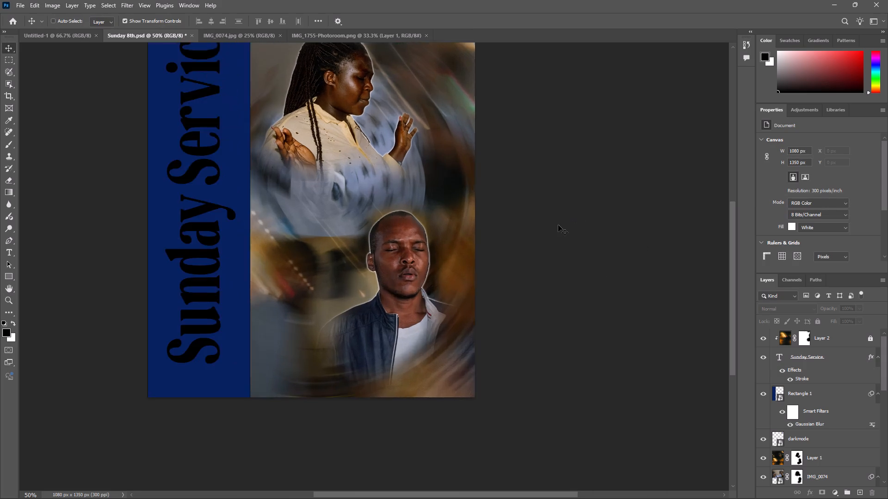
pyautogui.hotkey('ctrl', '=')
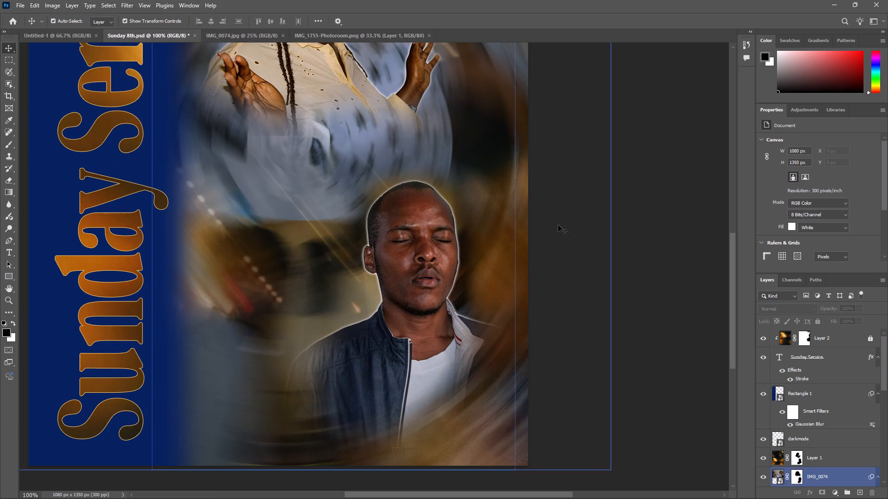
pyautogui.hscroll(2, 375, 228)
pyautogui.scroll(1, 375, 228)
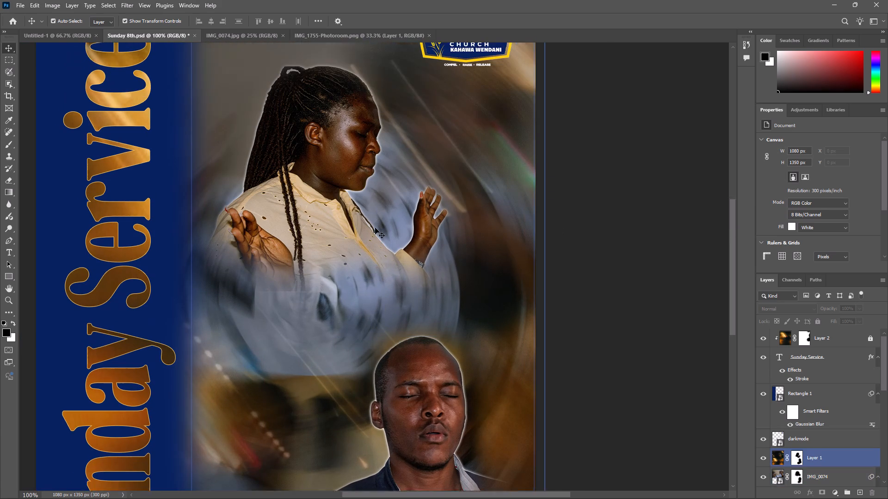
pyautogui.scroll(1, 375, 228)
pyautogui.scroll(-4, 375, 228)
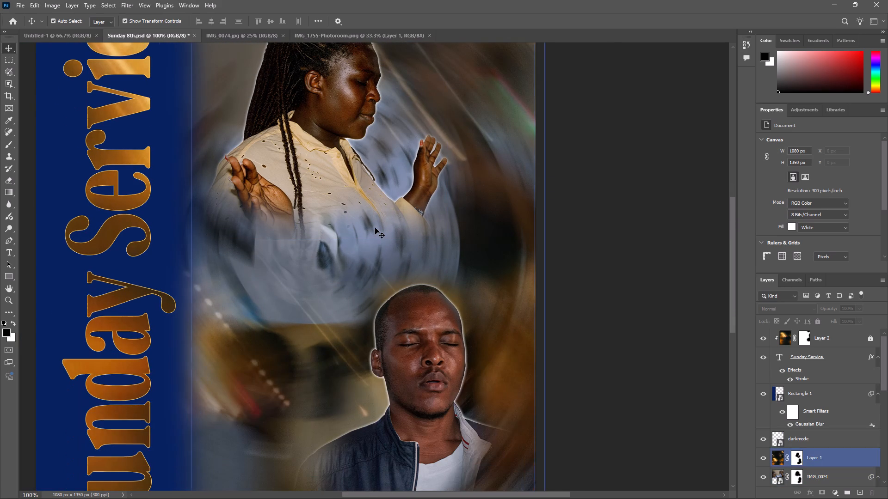
pyautogui.scroll(-3, 375, 228)
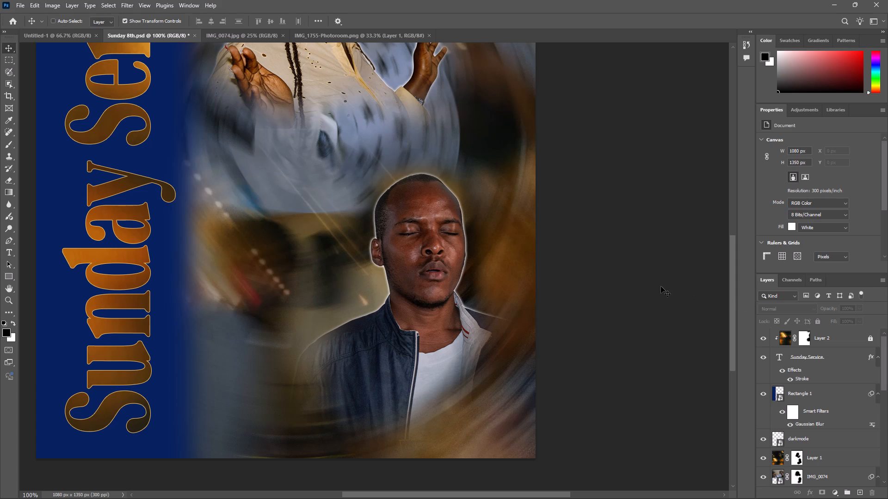
# Save the poster document, Sunday 8th.psd.
pyautogui.hotkey('ctrl', 's')
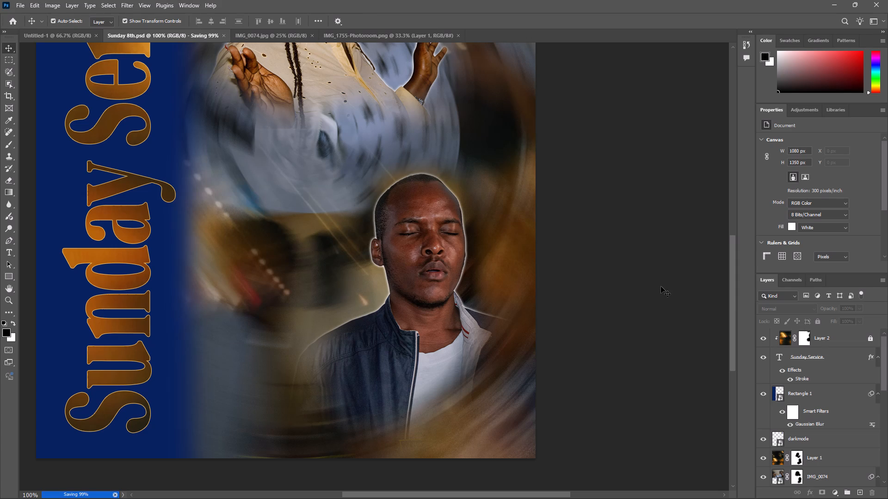
# Copy the light-streak texture layer, Layer 1, and paste it directly above Rectangle 1, beneath the "Sunday Service" text.
pyautogui.scroll(4, 661, 286)
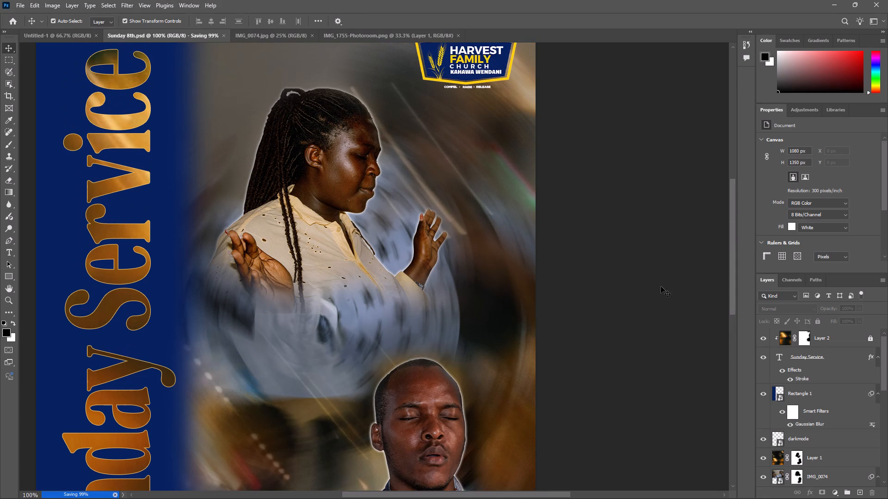
pyautogui.hotkey('ctrl', '-')
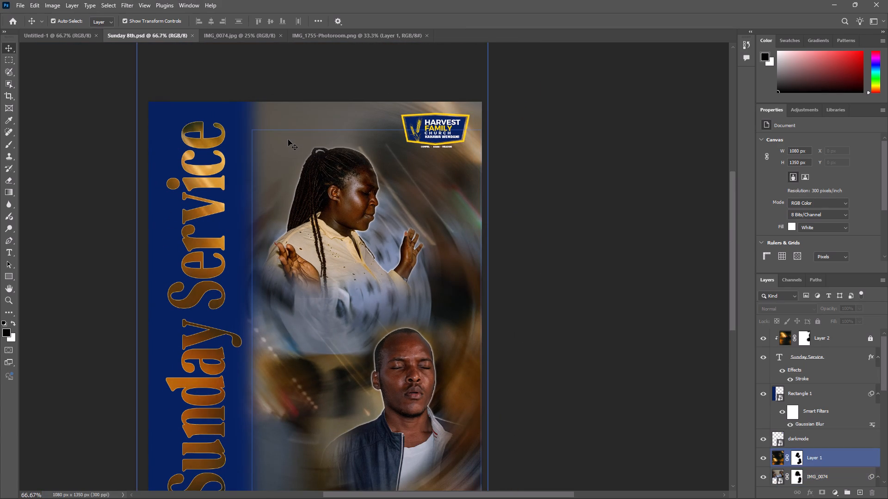
pyautogui.click(293, 353)
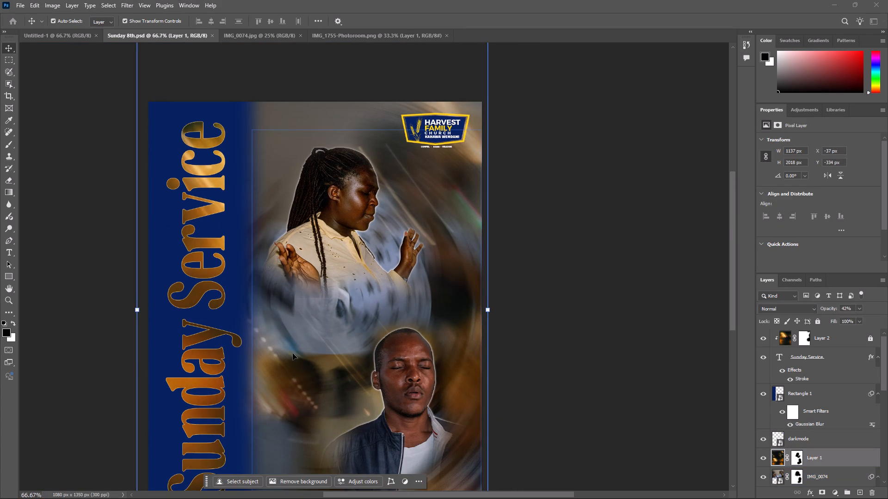
pyautogui.click(293, 353)
pyautogui.hotkey('ctrl', 'c')
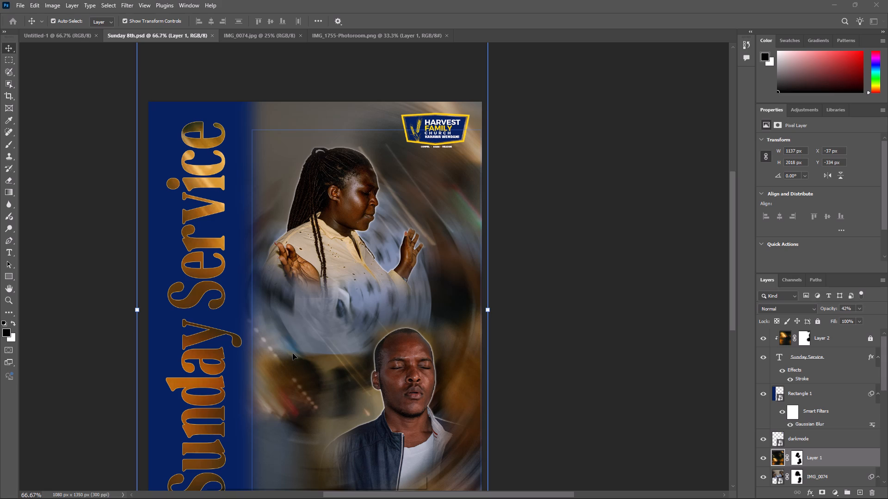
pyautogui.click(240, 305)
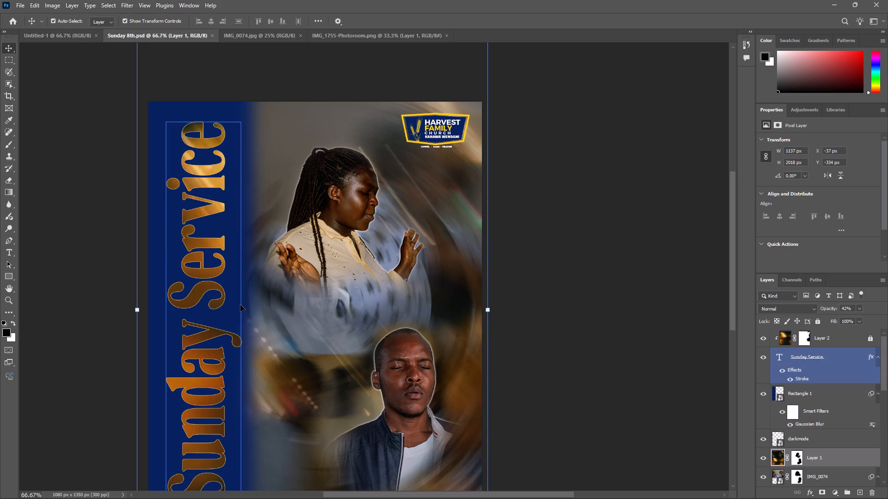
pyautogui.click(251, 215)
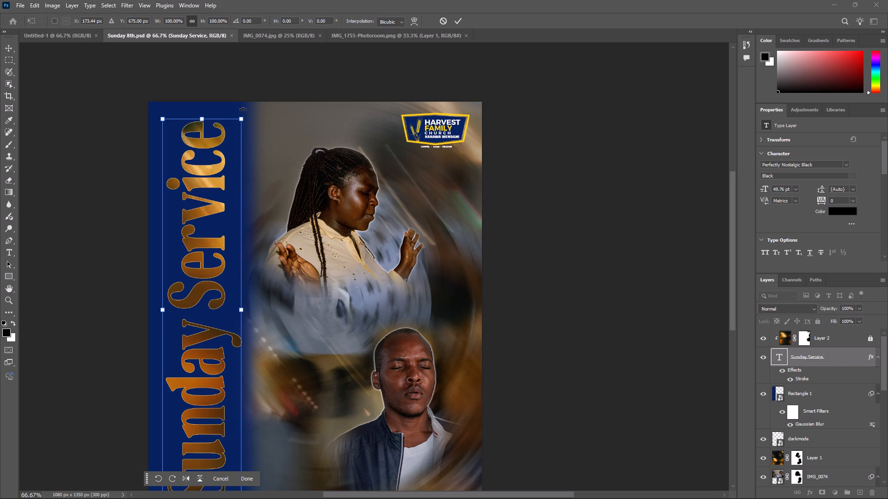
pyautogui.click(816, 399)
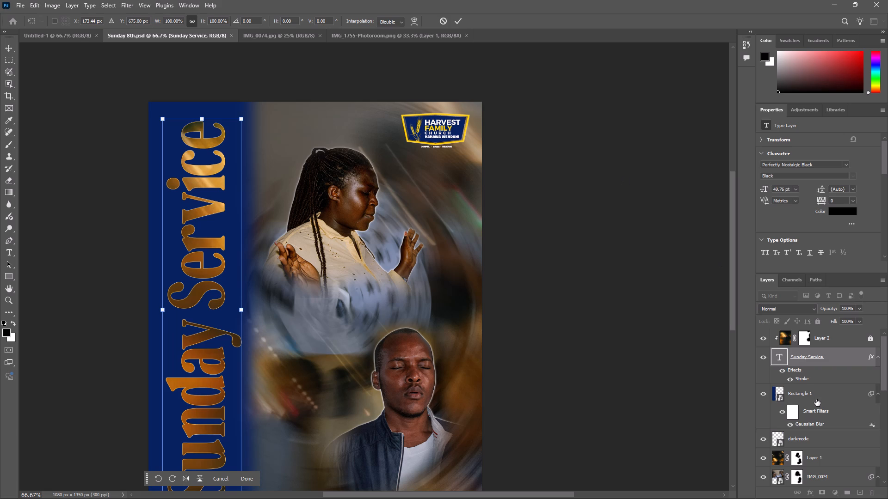
pyautogui.click(816, 390)
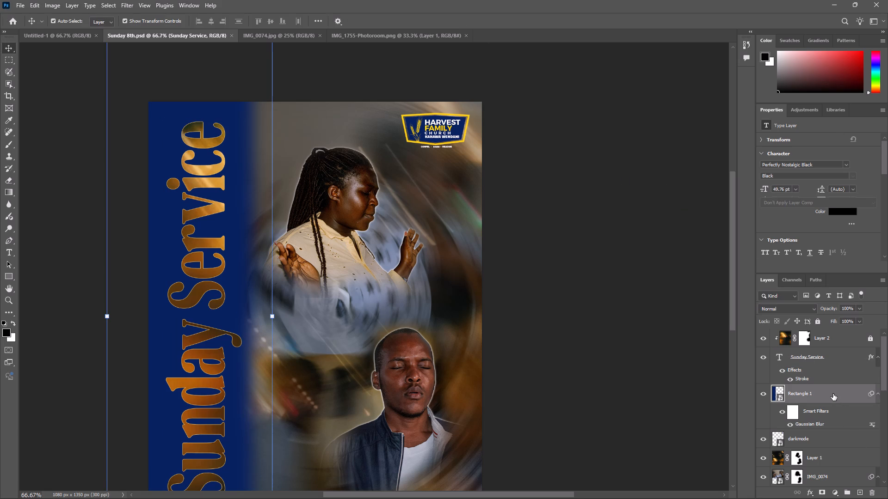
pyautogui.hotkey('ctrl', 'v')
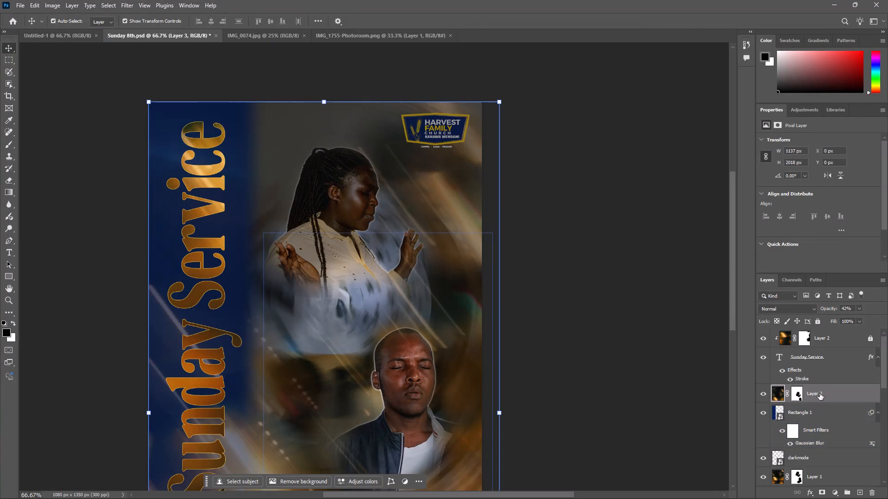
# Clip the pasted texture layer to the blue Rectangle 1 with a clipping mask.
pyautogui.rightClick(833, 401)
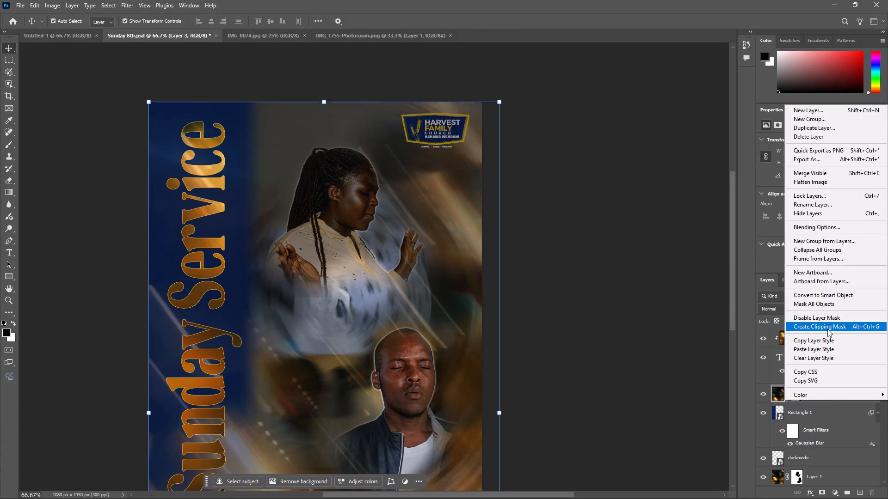
pyautogui.click(827, 329)
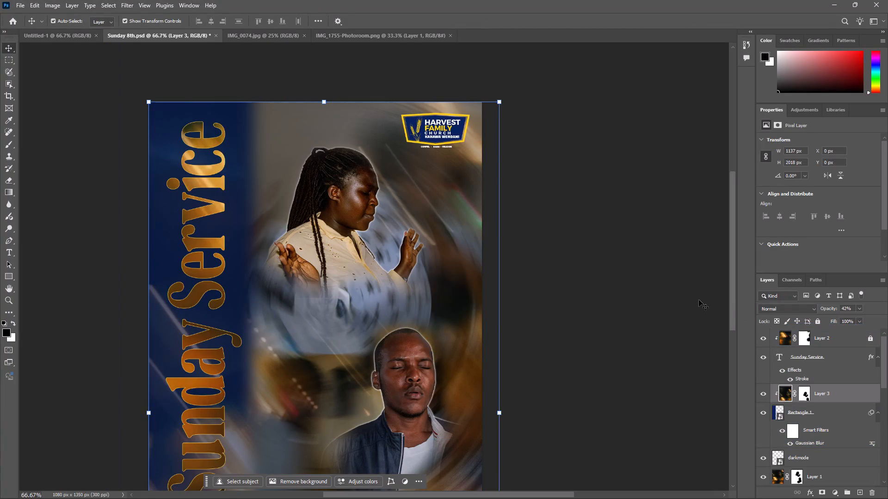
# Reduce the clipped texture layer's fill to slightly above 13%, leaving faint streaks over the blue band, and deselect the layer.
pyautogui.scroll(-3, 699, 300)
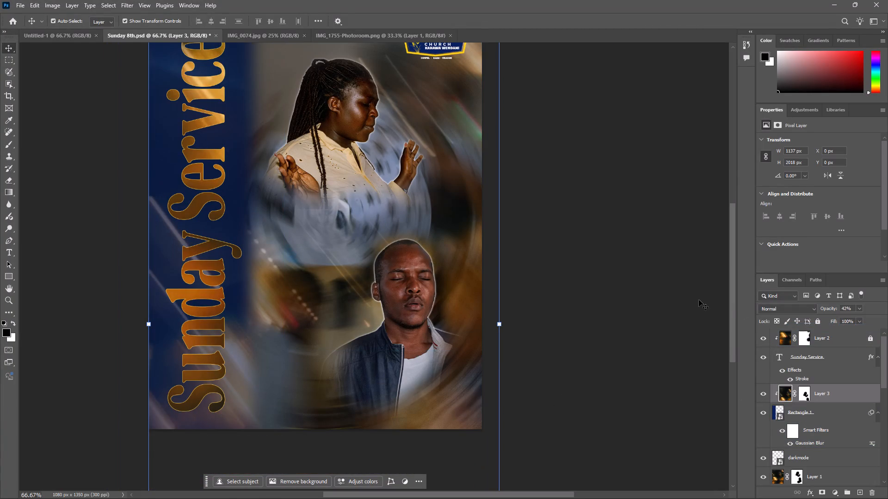
pyautogui.scroll(1, 699, 300)
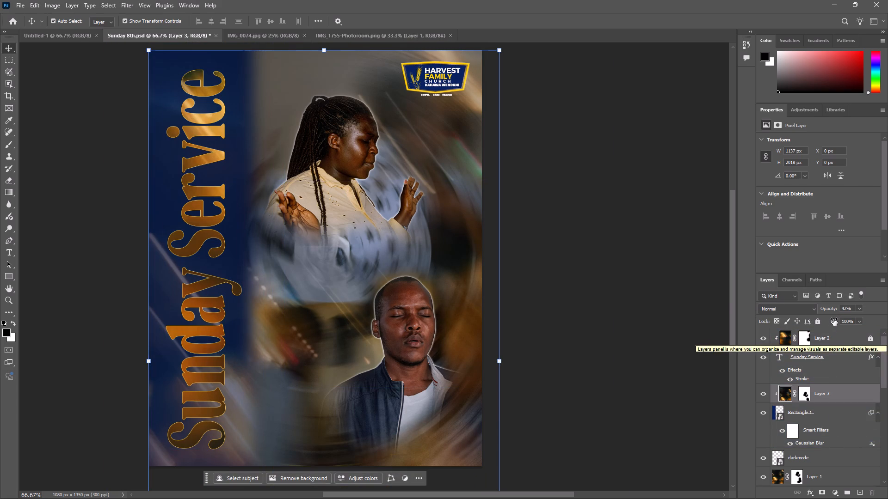
pyautogui.moveTo(833, 319); pyautogui.dragTo(821, 320)
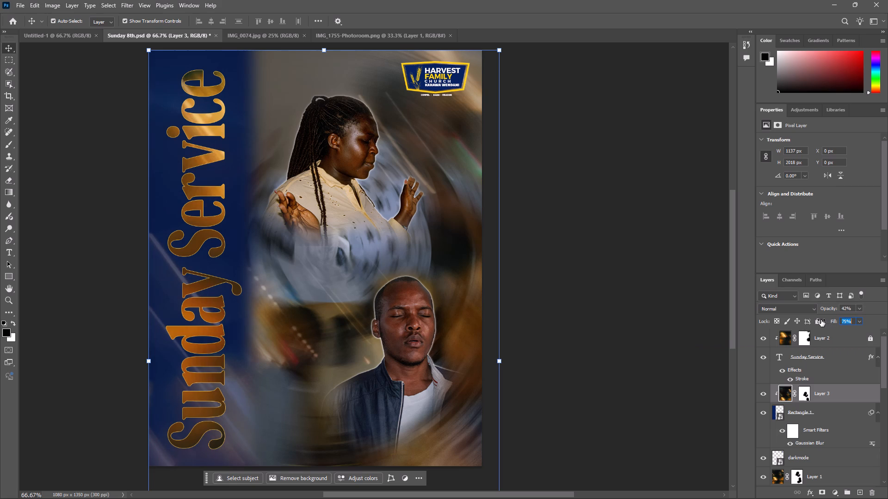
pyautogui.moveTo(821, 320); pyautogui.dragTo(793, 320)
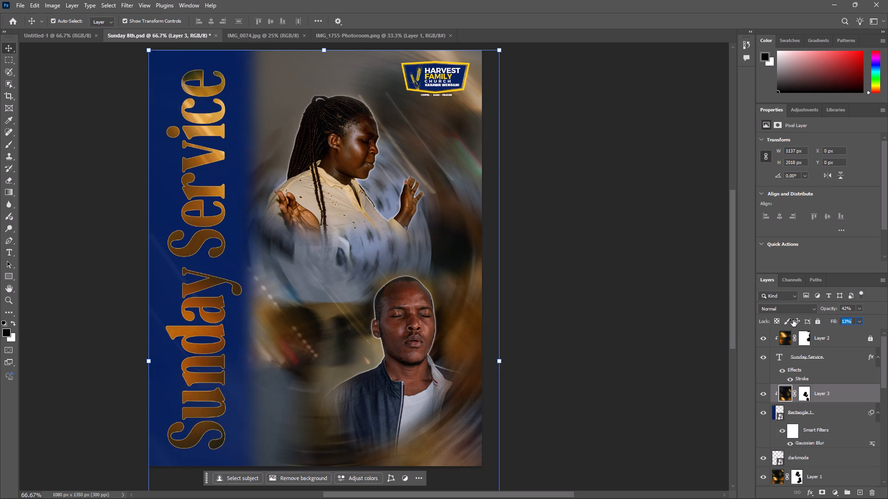
pyautogui.moveTo(793, 320); pyautogui.dragTo(796, 321)
pyautogui.click(592, 312)
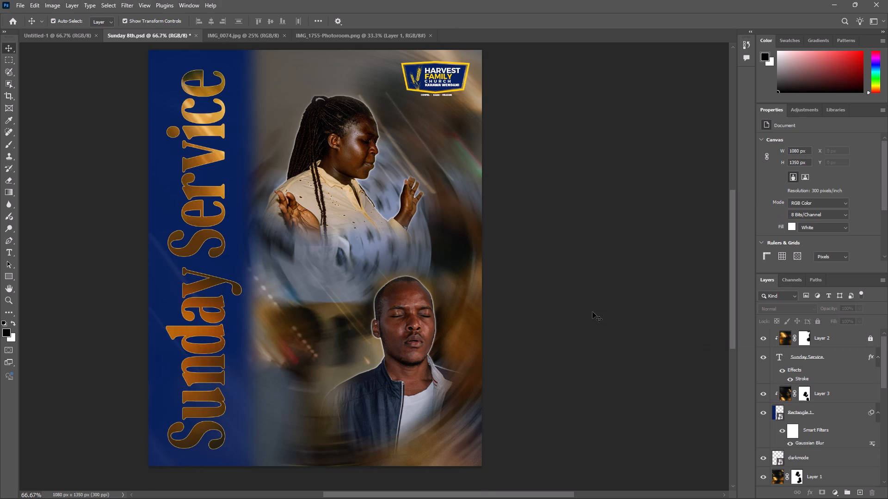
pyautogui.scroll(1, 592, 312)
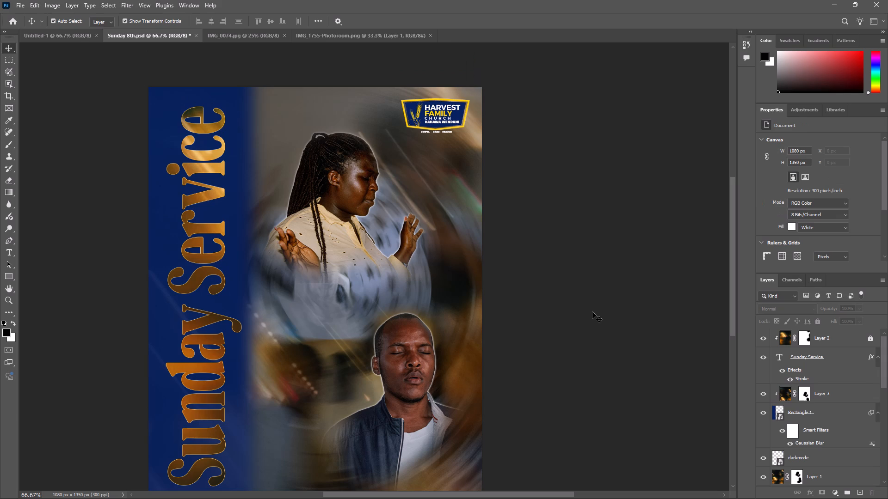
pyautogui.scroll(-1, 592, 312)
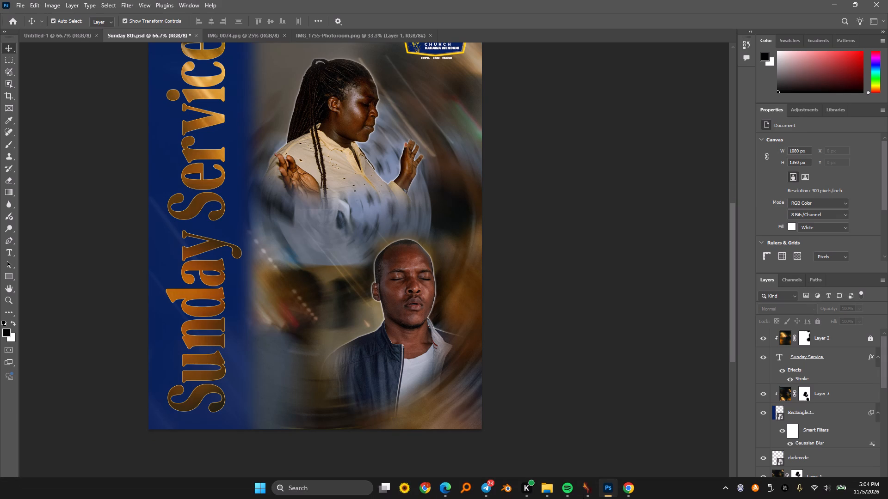
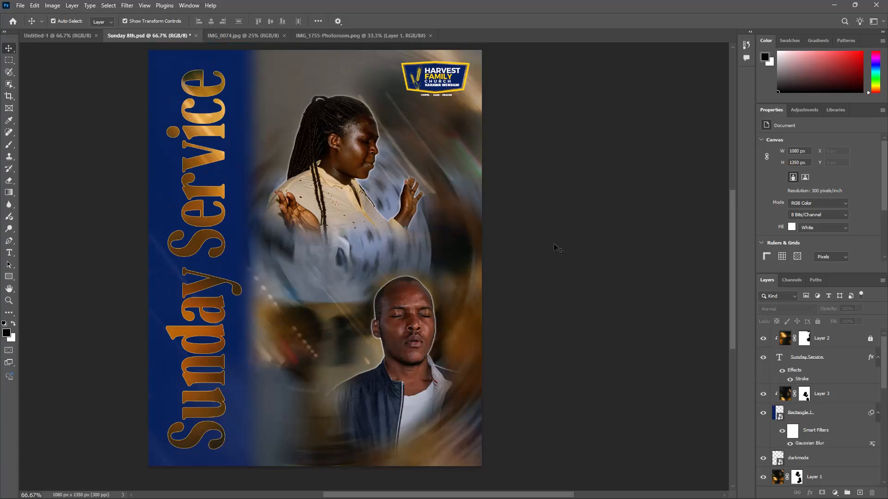
# Save the poster document, Sunday 8th.psd, with the textured blue band.
pyautogui.hotkey('ctrl', 's')
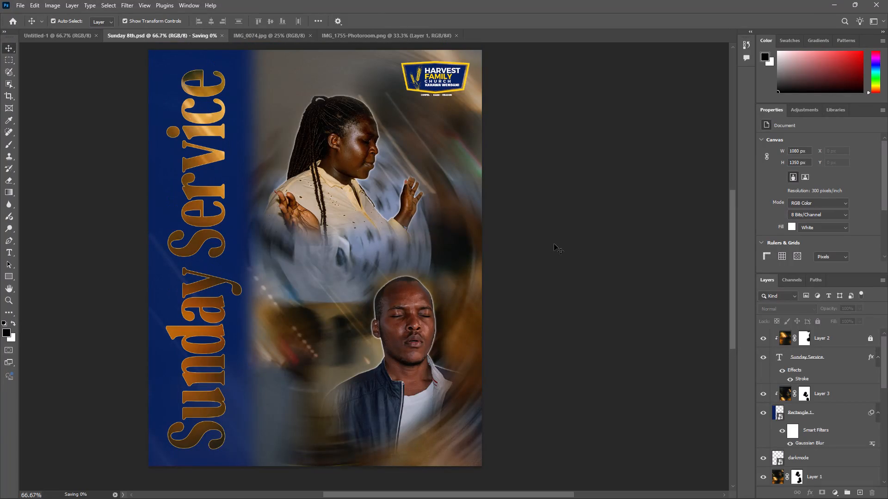
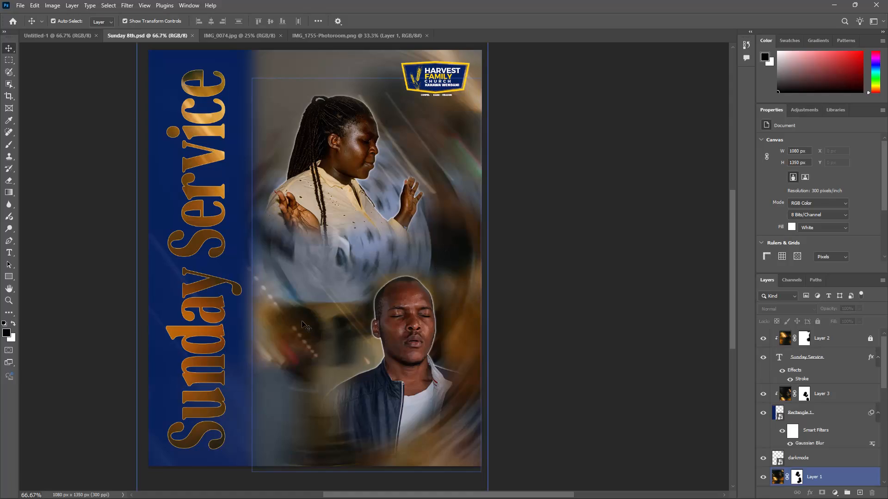
# Start a new point text line on the poster, just beside the blue band and level with the man's head.
pyautogui.press('t')
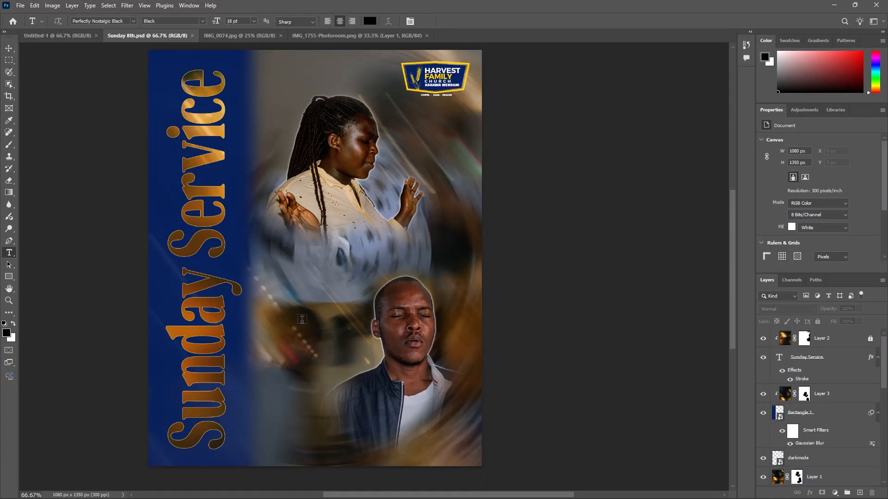
pyautogui.click(264, 338)
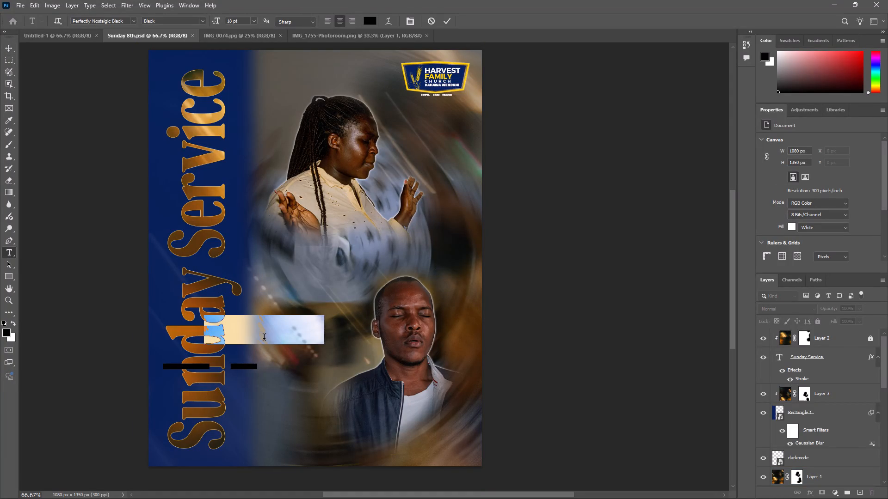
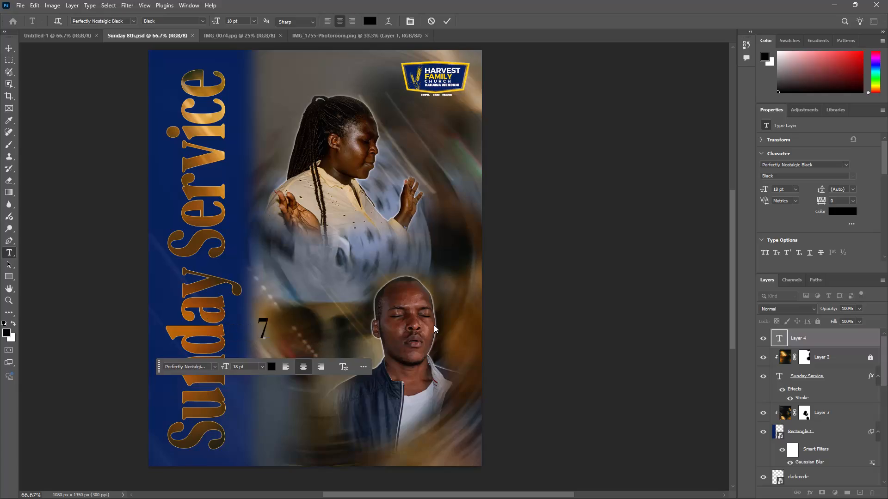
# Replace the typed character with "8th November" in the new text line and commit it.
pyautogui.press('BackSpace')
pyautogui.press('8')
pyautogui.write('th')
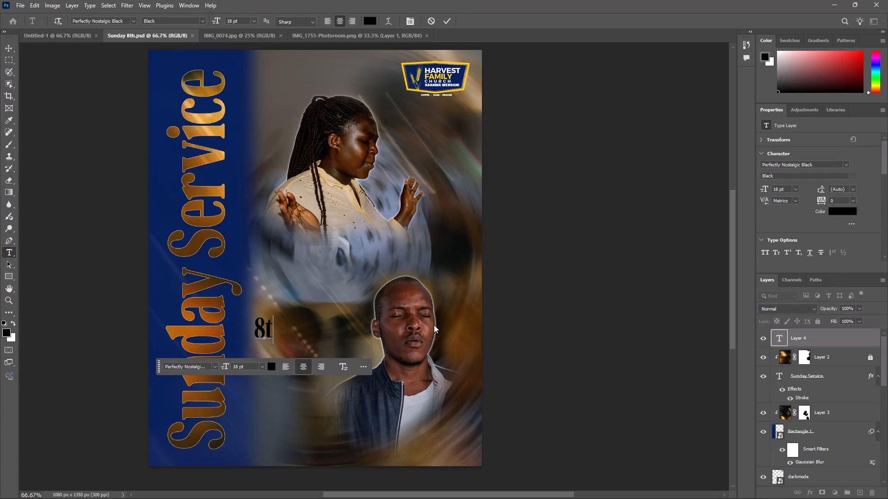
pyautogui.press('space')
pyautogui.write('No')
pyautogui.write('vember')
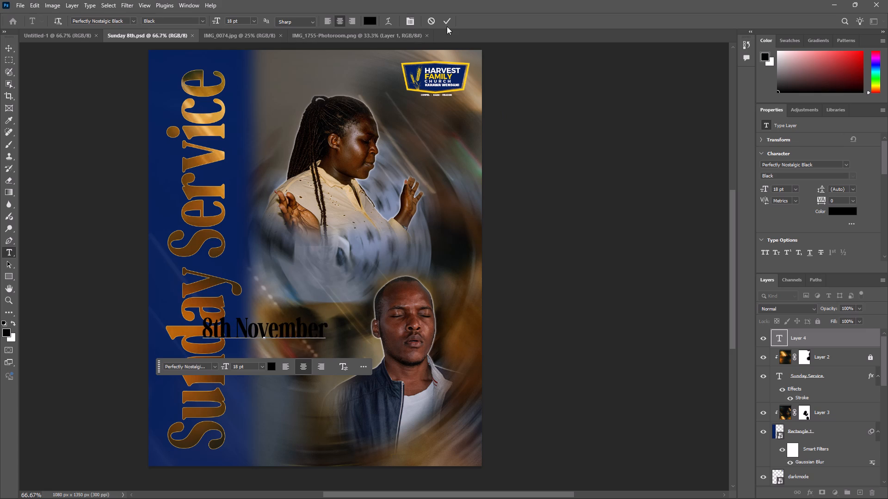
pyautogui.click(448, 24)
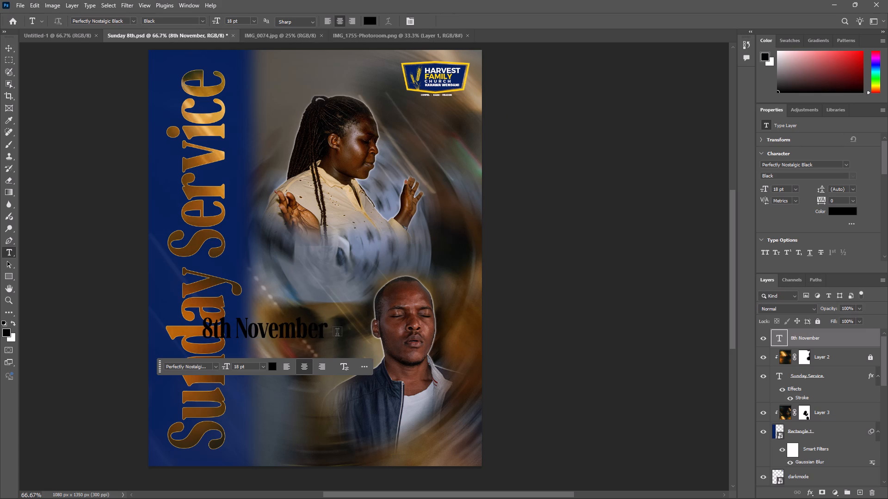
# Scale the "8th November" text to about 64% and place it between the blue band and the man's head.
pyautogui.press('v')
pyautogui.moveTo(327, 327); pyautogui.dragTo(300, 325)
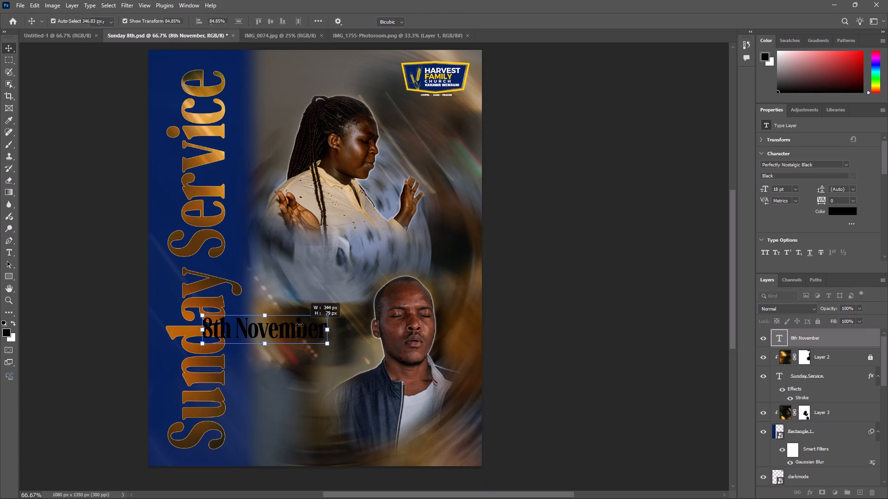
pyautogui.moveTo(300, 325); pyautogui.dragTo(282, 324)
pyautogui.moveTo(253, 332); pyautogui.dragTo(290, 327)
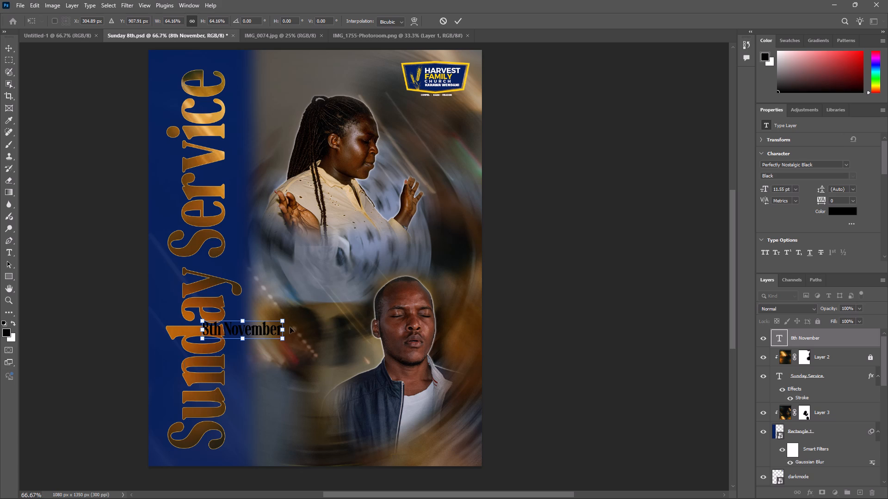
pyautogui.moveTo(290, 327); pyautogui.dragTo(323, 314)
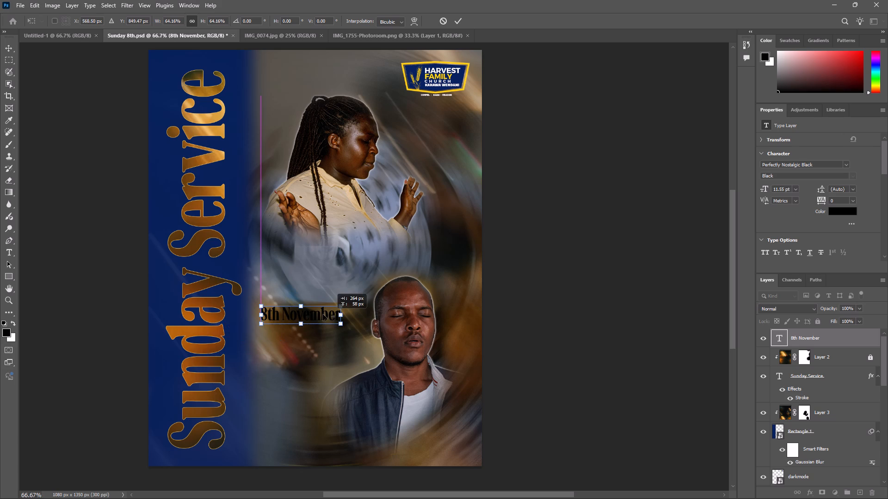
pyautogui.moveTo(323, 314); pyautogui.dragTo(313, 313)
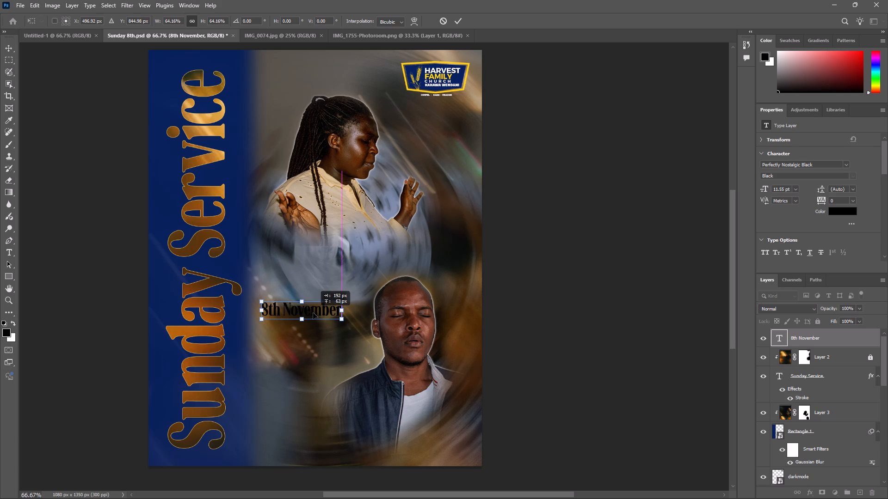
pyautogui.moveTo(313, 313); pyautogui.dragTo(310, 312)
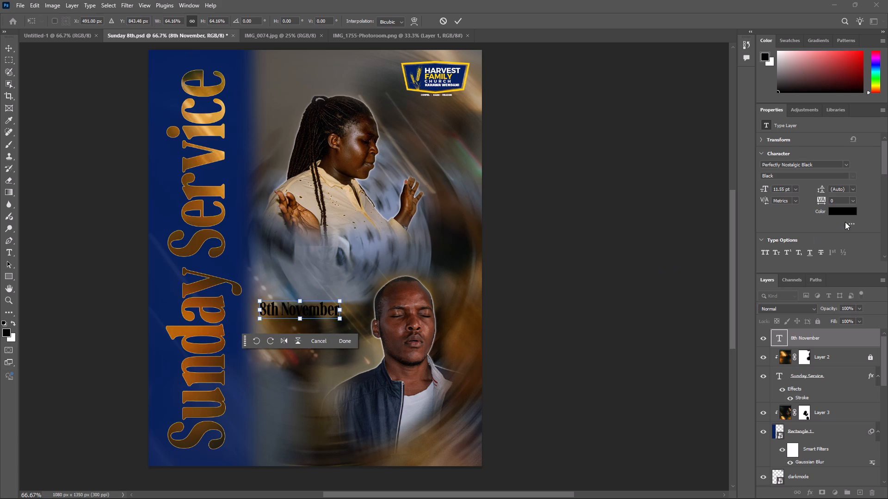
pyautogui.click(845, 209)
pyautogui.click(458, 22)
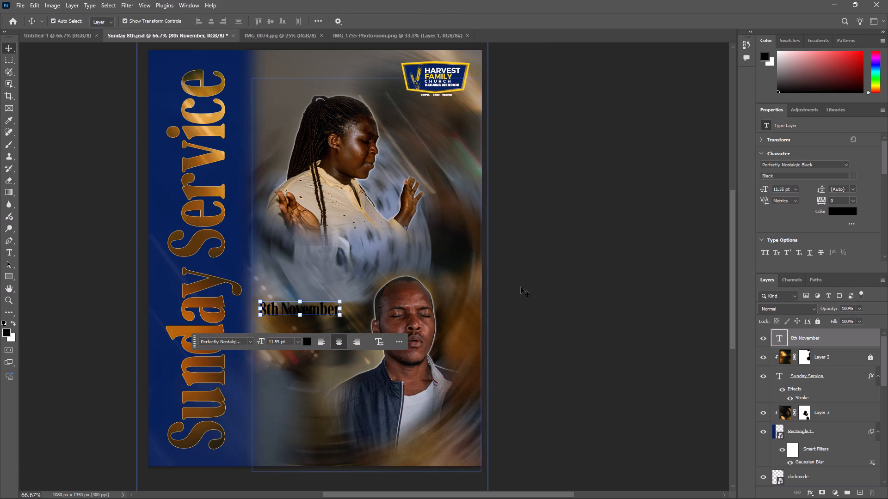
# Change the "8th November" text colour to white, ffffff.
pyautogui.click(308, 341)
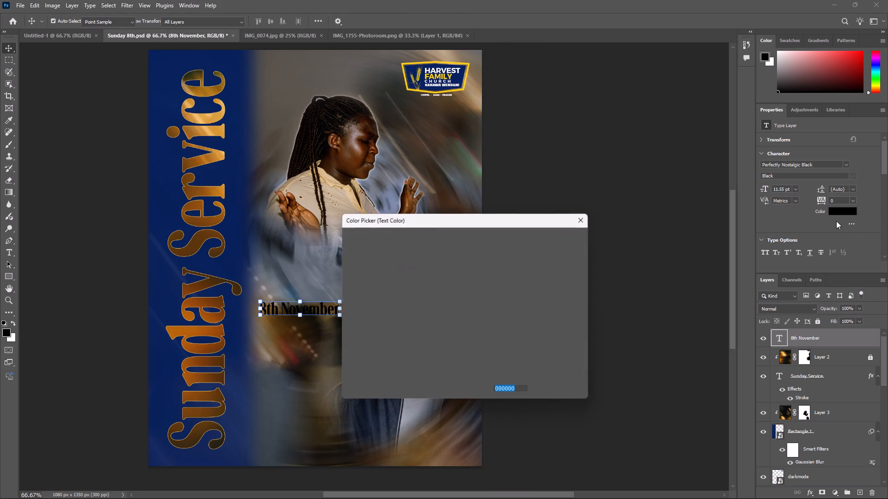
pyautogui.click(375, 273)
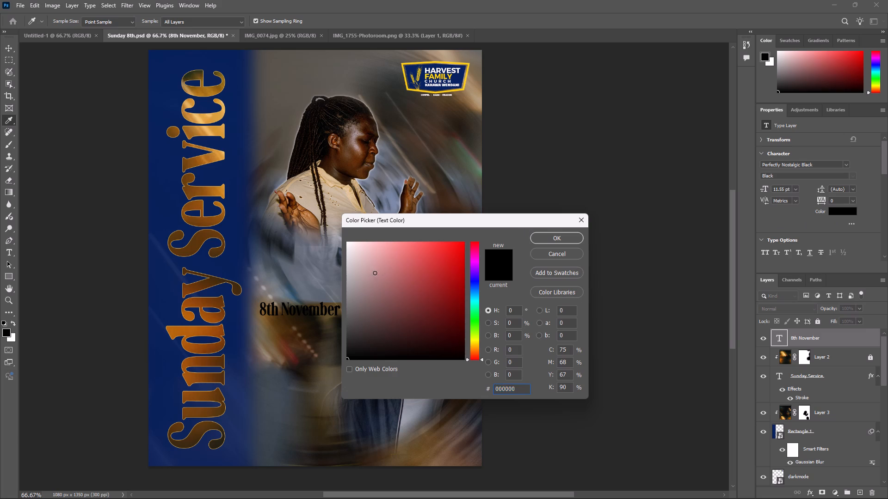
pyautogui.moveTo(375, 273); pyautogui.dragTo(290, 194)
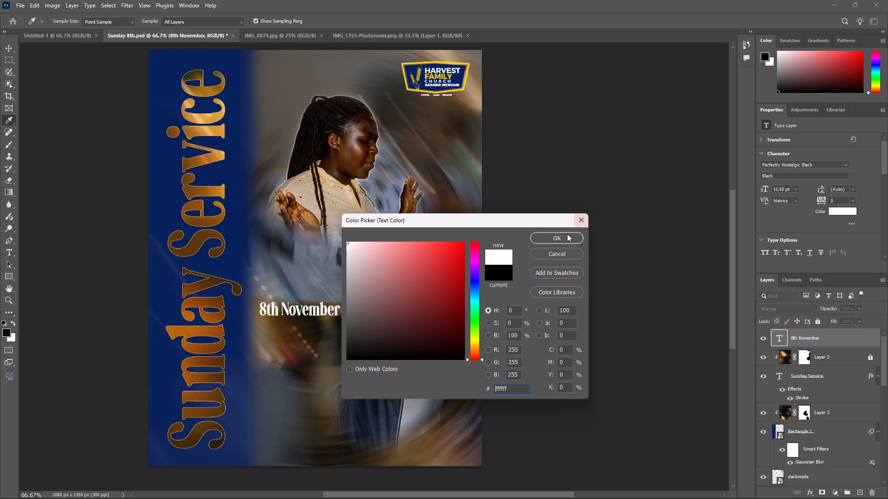
pyautogui.click(567, 234)
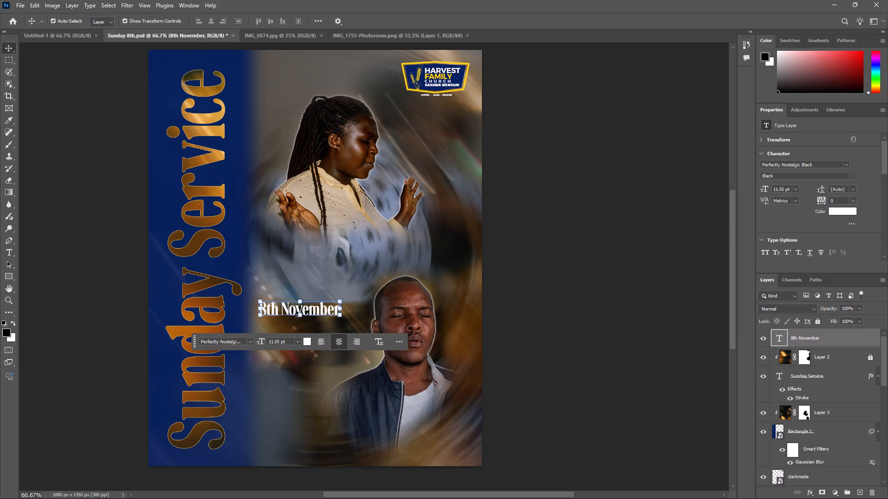
# Make two copies of the "8th November" text, stacked one below the other beneath the original.
pyautogui.keyDown('ctrl'); pyautogui.keyDown('alt'); pyautogui.moveTo(314, 310); pyautogui.dragTo(308, 341); pyautogui.keyUp('alt'); pyautogui.keyUp('ctrl')
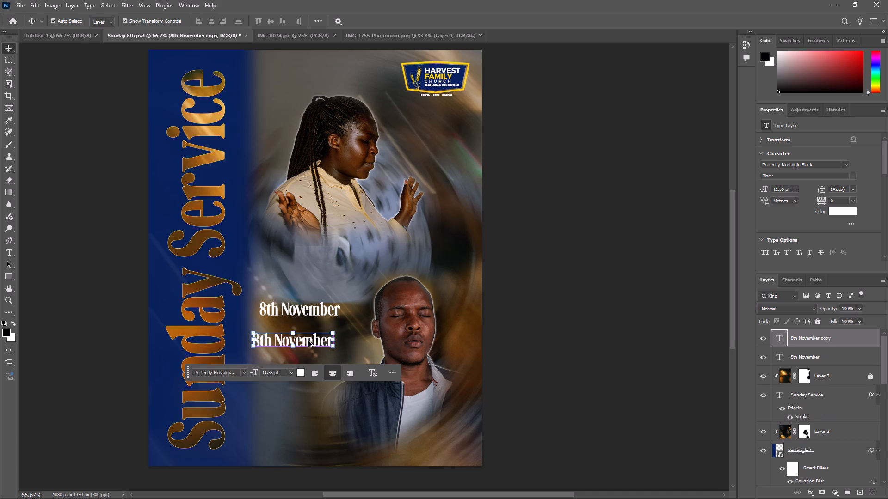
pyautogui.keyDown('ctrl'); pyautogui.keyDown('alt'); pyautogui.moveTo(308, 341); pyautogui.dragTo(306, 375); pyautogui.keyUp('alt'); pyautogui.keyUp('ctrl')
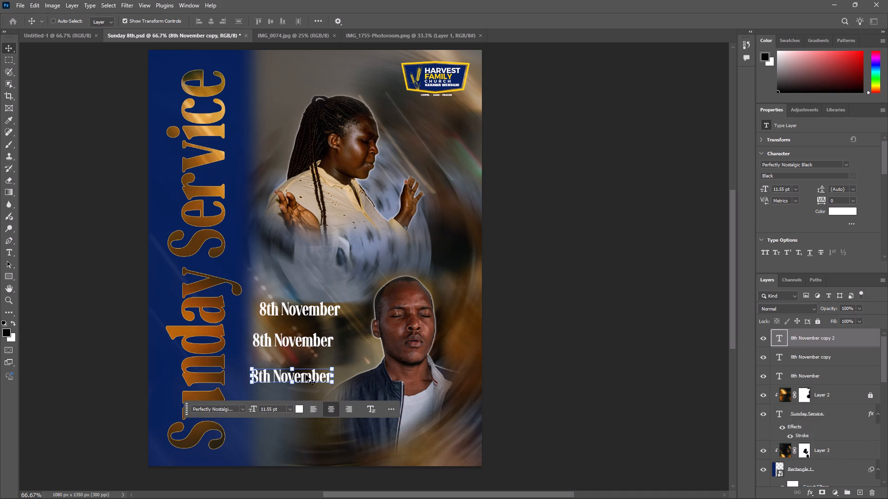
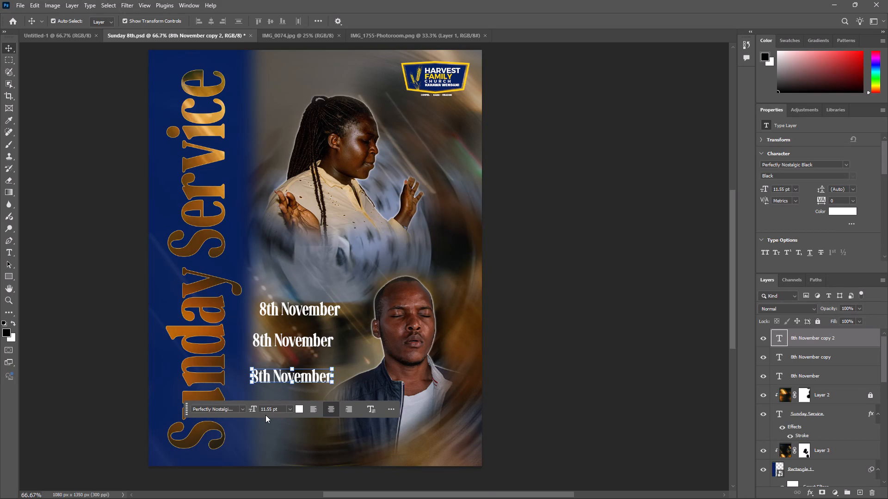
# Replace the text of the middle "8th November" copy with "Prayers".
pyautogui.tripleClick(285, 344)
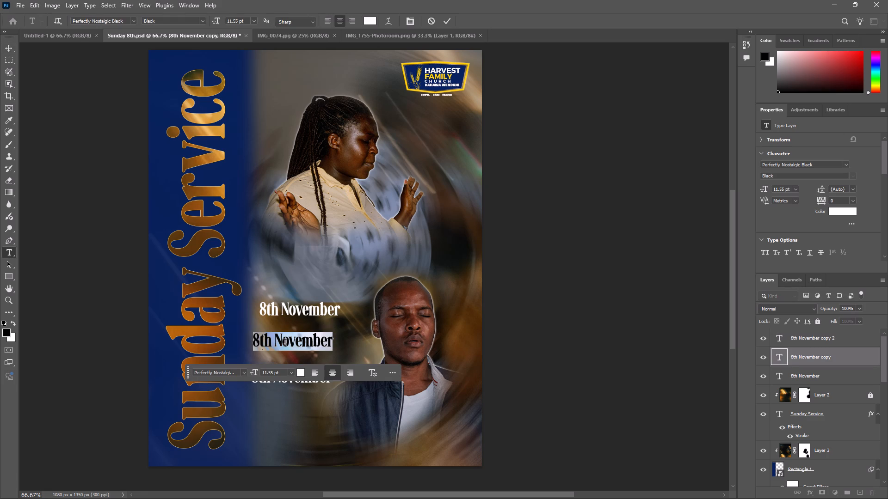
pyautogui.write('prsyer')
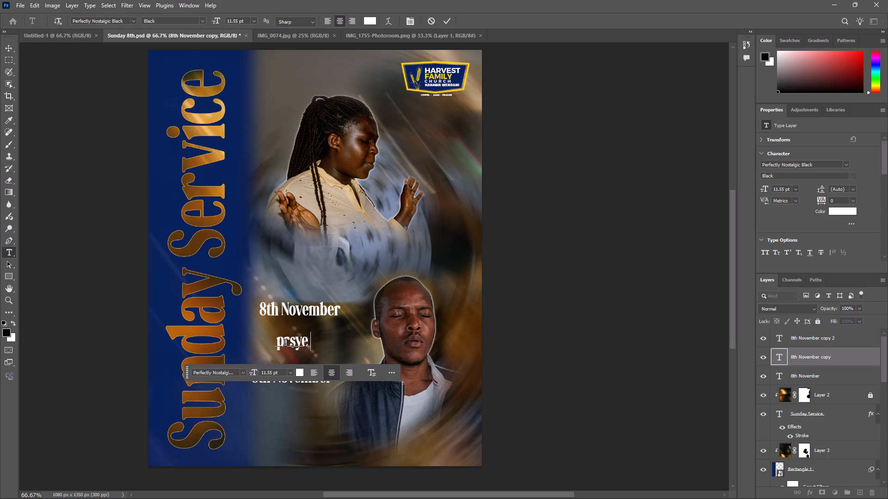
pyautogui.press('BackSpace')
pyautogui.press('BackSpace')
pyautogui.press('BackSpace')
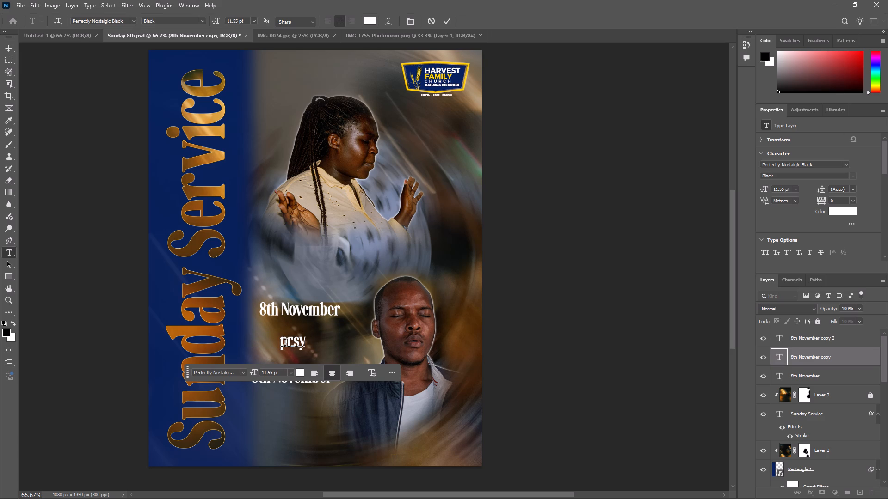
pyautogui.press('BackSpace')
pyautogui.press('BackSpace')
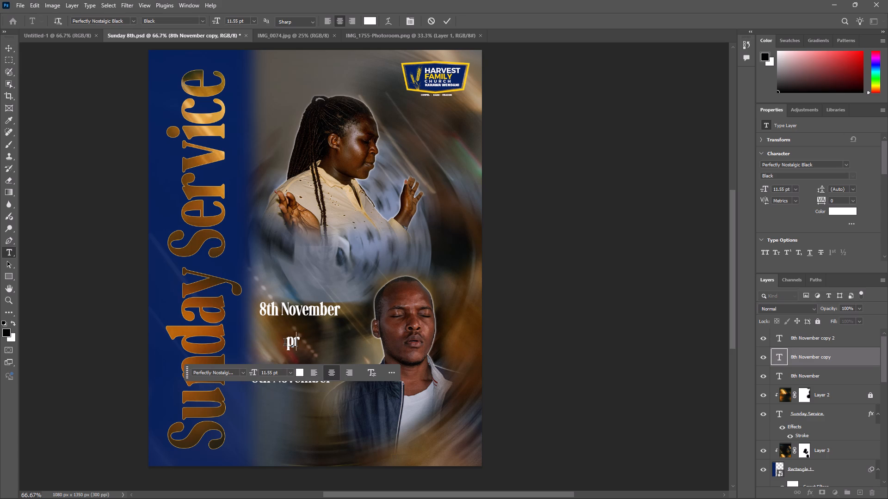
pyautogui.press('BackSpace')
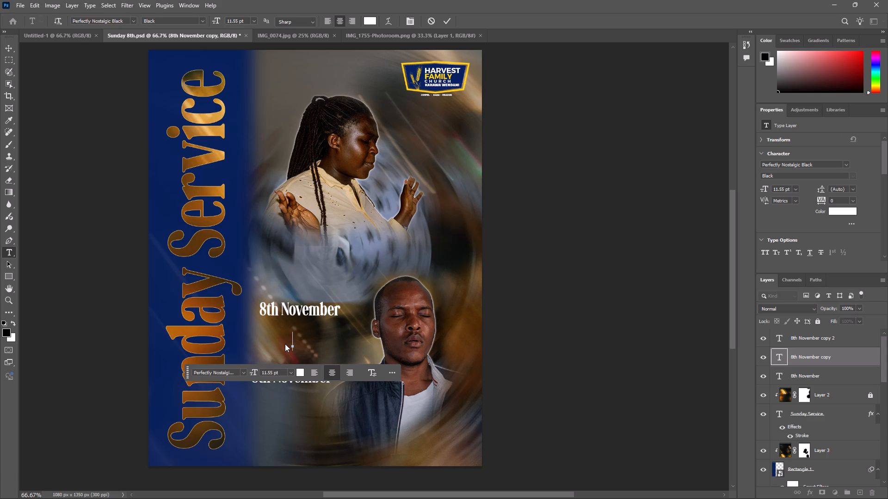
pyautogui.hotkey('shift', 'p')
pyautogui.write('ra')
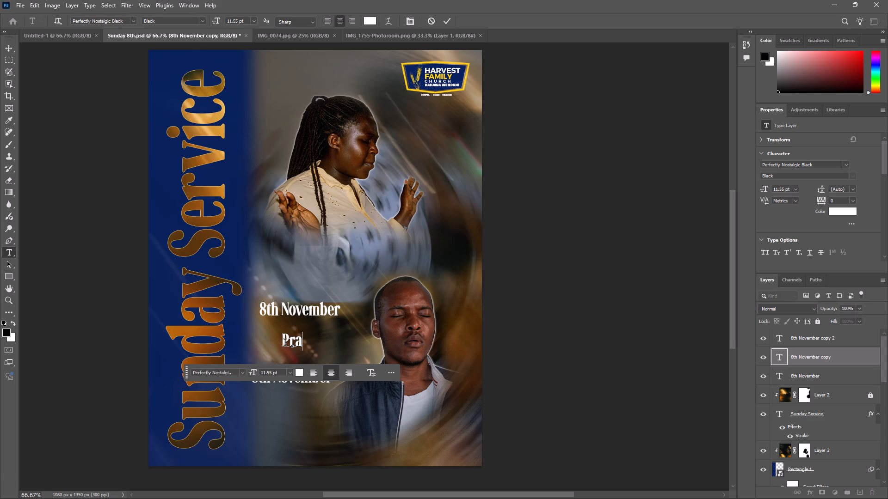
pyautogui.write('yers')
# Add a second line reading "8;00AM" beneath "Prayers" in the same text layer.
pyautogui.press('Return')
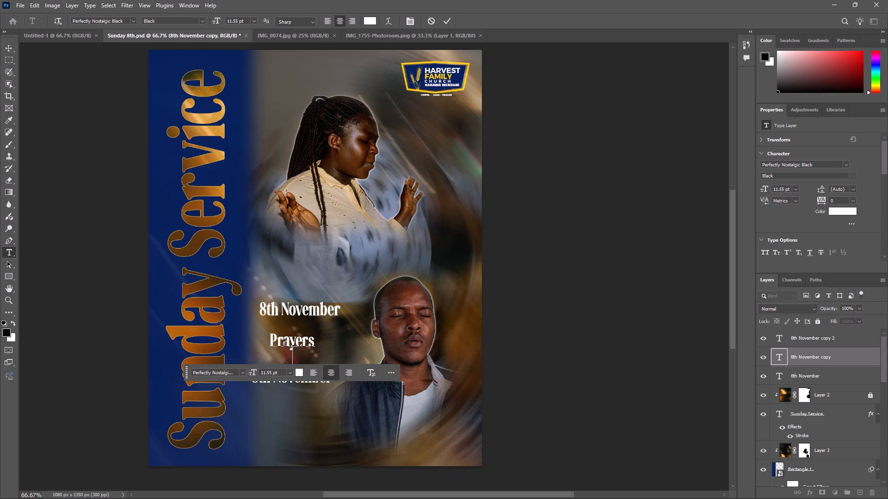
pyautogui.press('8')
pyautogui.press(';')
pyautogui.write('00')
pyautogui.hotkey('shift', 'a')
pyautogui.press('m')
pyautogui.press('BackSpace')
pyautogui.press('m')
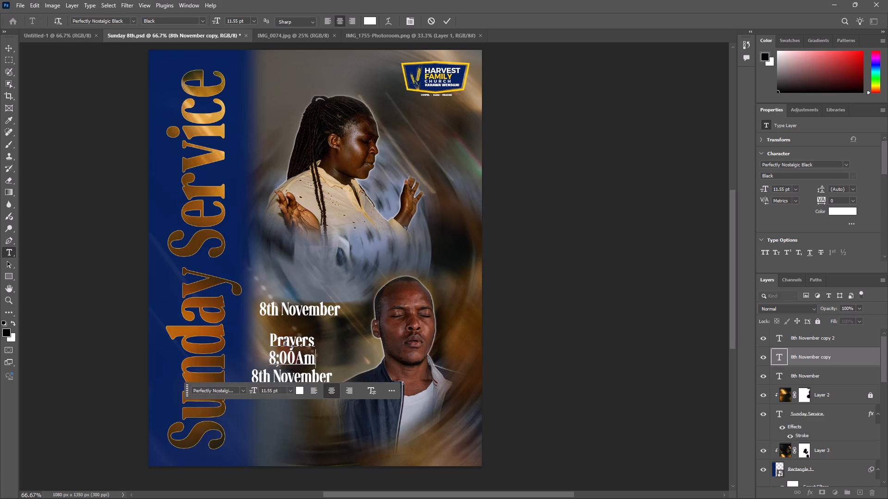
pyautogui.press('BackSpace')
pyautogui.press('m')
pyautogui.press('BackSpace')
pyautogui.hotkey('shift', 'm')
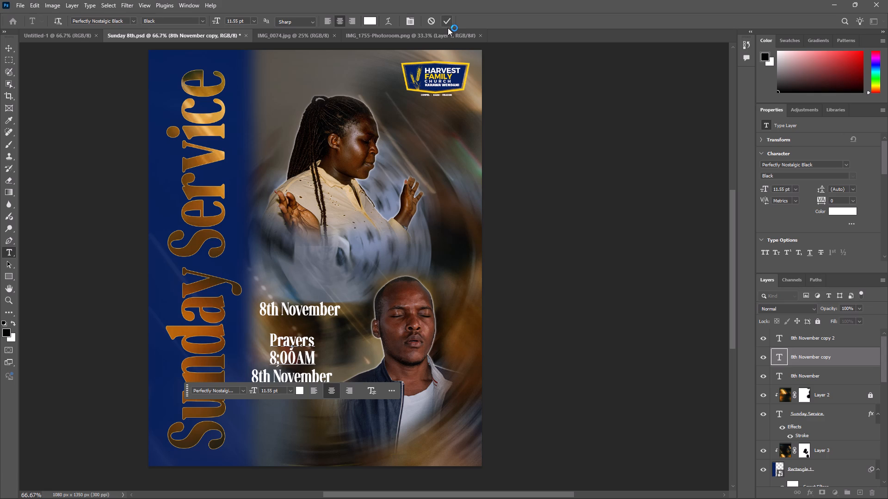
# Replace the semicolon in the prayer time with a colon, making it "8:00AM", and commit the text.
pyautogui.click(279, 360)
pyautogui.press('BackSpace')
pyautogui.hotkey('shift', ':')
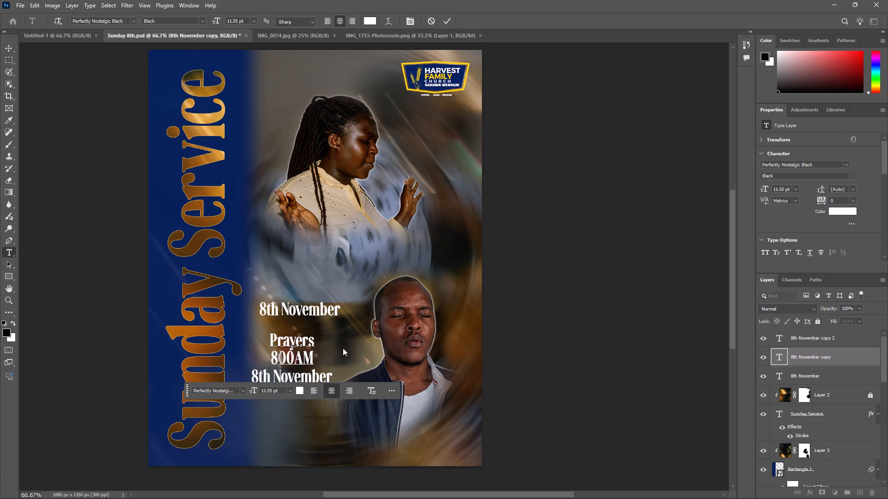
pyautogui.click(306, 359)
pyautogui.click(315, 359)
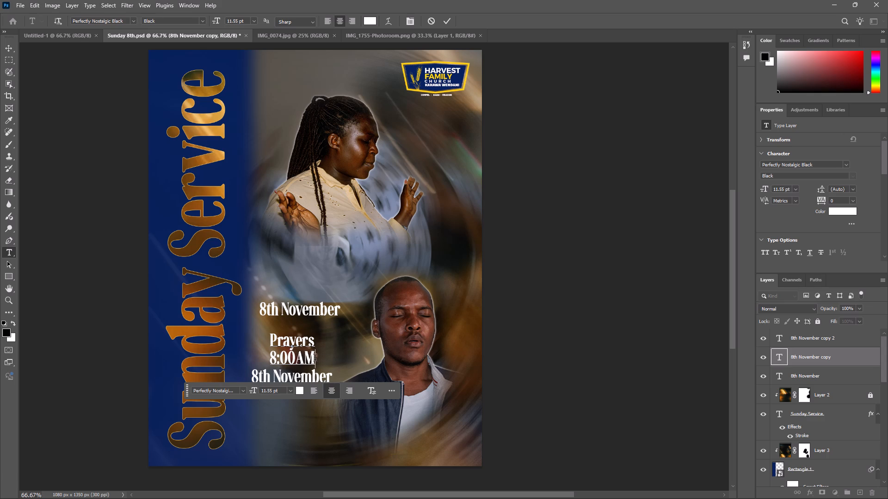
pyautogui.click(444, 19)
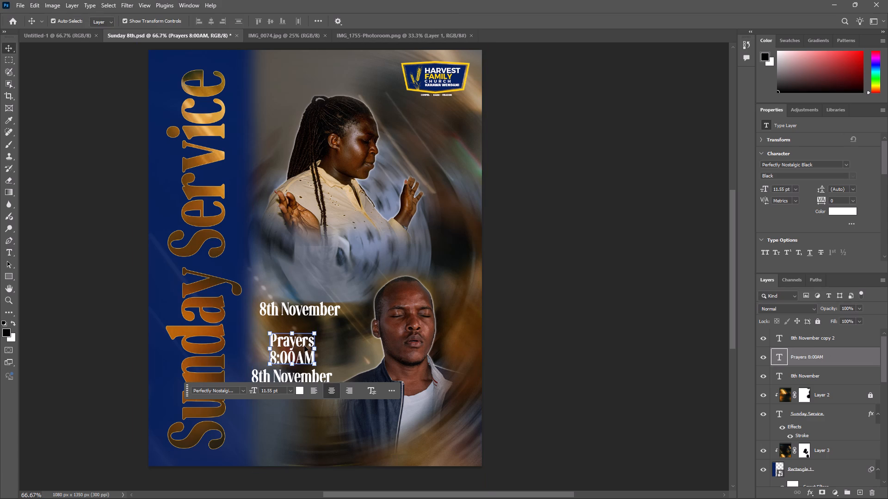
# Move the "Prayers 8:00AM" text closer to the blue band, beneath the start of the "8th November" line.
pyautogui.moveTo(304, 346); pyautogui.dragTo(323, 347)
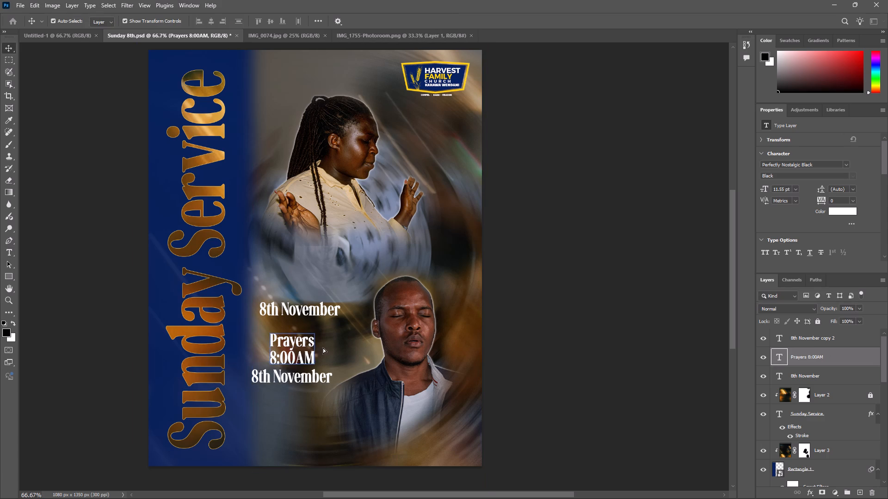
pyautogui.moveTo(323, 347); pyautogui.dragTo(289, 342)
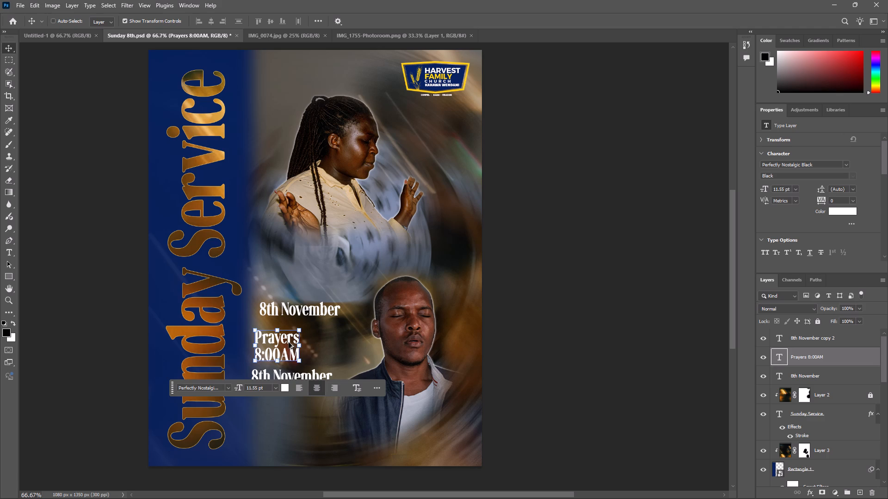
# Duplicate the "Prayers 8:00AM" text and place the copy directly beside the original, toward the man's head.
pyautogui.keyDown('ctrl'); pyautogui.keyDown('alt'); pyautogui.click(289, 342); pyautogui.keyUp('alt'); pyautogui.keyUp('ctrl')
pyautogui.keyDown('ctrl'); pyautogui.keyDown('alt'); pyautogui.click(289, 342); pyautogui.keyUp('alt'); pyautogui.keyUp('ctrl')
pyautogui.hotkey('ctrl', 'alt', 'q')
pyautogui.keyDown('ctrl'); pyautogui.keyDown('alt'); pyautogui.click(289, 342); pyautogui.keyUp('alt'); pyautogui.keyUp('ctrl')
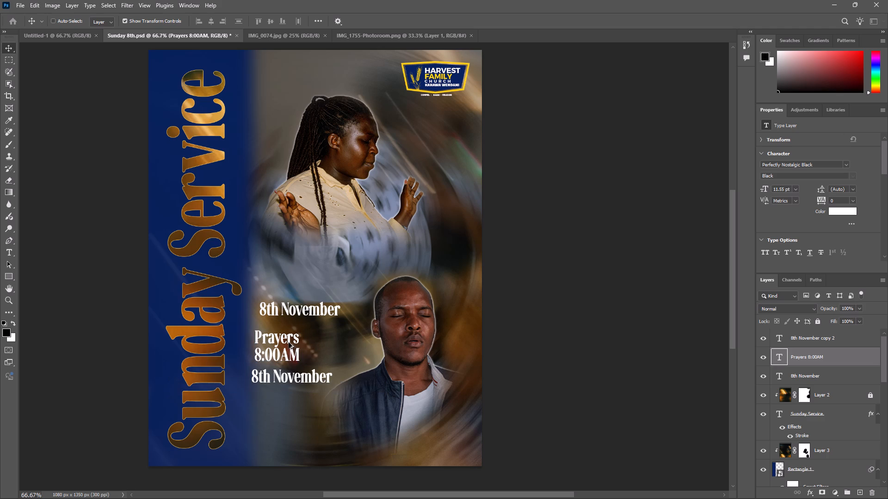
pyautogui.keyDown('ctrl'); pyautogui.keyDown('alt'); pyautogui.moveTo(289, 342); pyautogui.dragTo(333, 341); pyautogui.keyUp('alt'); pyautogui.keyUp('ctrl')
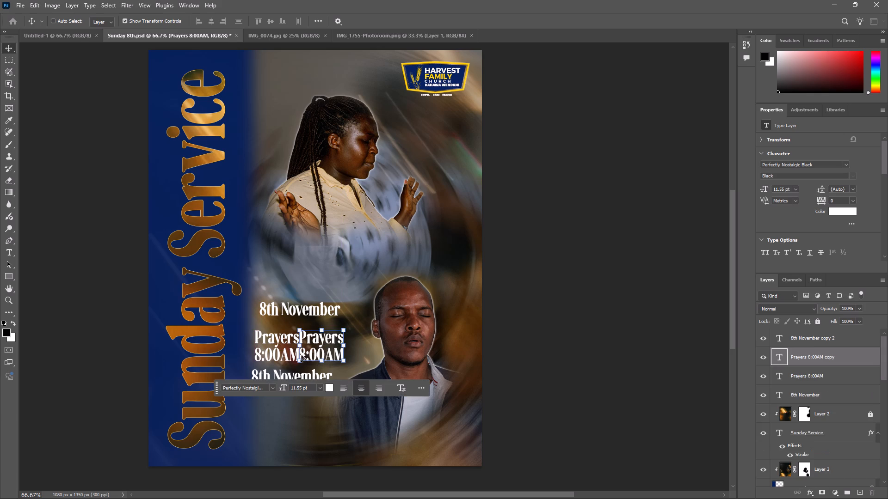
# Replace the word "Prayers" in the duplicated text with "Experience".
pyautogui.doubleClick(319, 341)
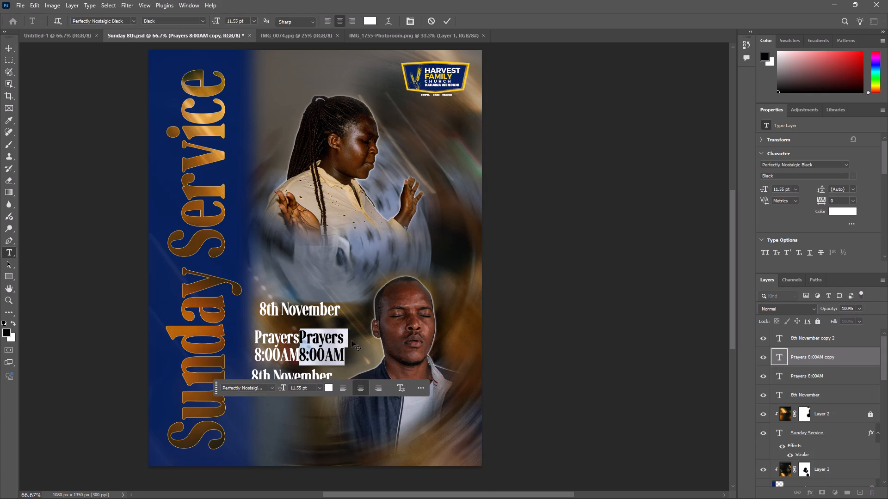
pyautogui.moveTo(345, 341); pyautogui.dragTo(289, 341)
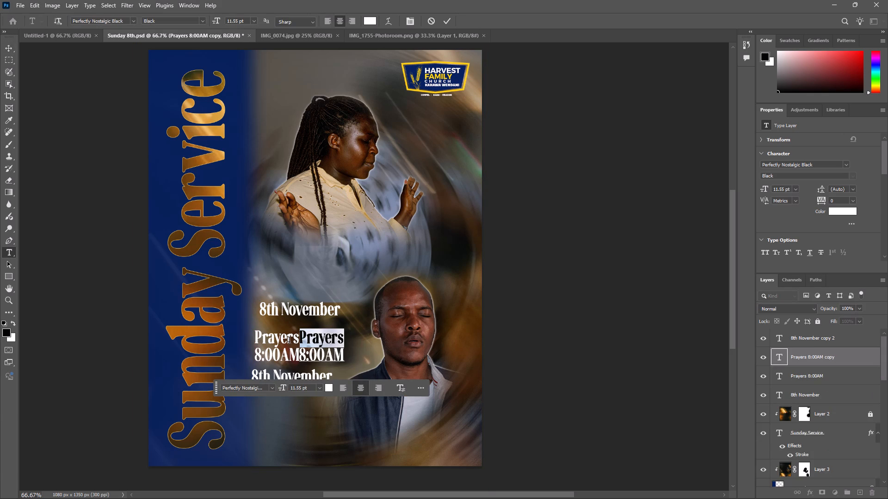
pyautogui.moveTo(289, 341); pyautogui.dragTo(286, 341)
pyautogui.write('Experience')
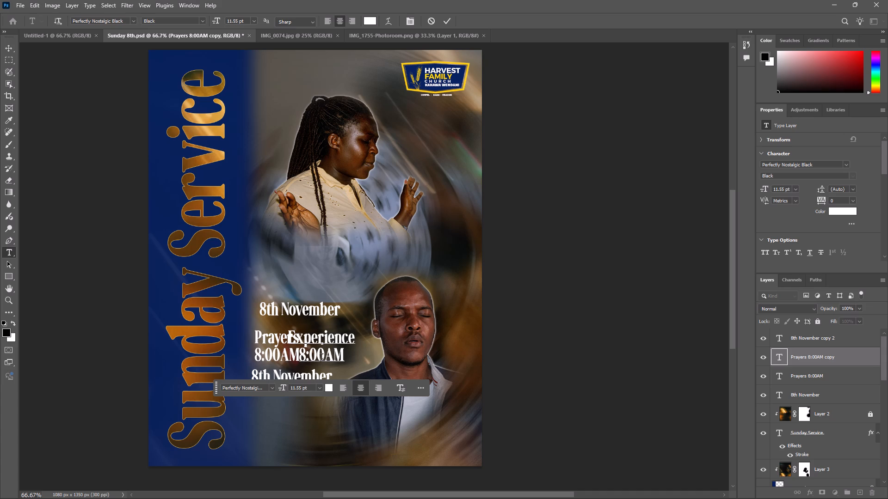
# Change the time in the "Experience" text to "10:00AM" and commit the text.
pyautogui.click(343, 359)
pyautogui.press('BackSpace')
pyautogui.press('BackSpace')
pyautogui.press('BackSpace')
pyautogui.press('BackSpace')
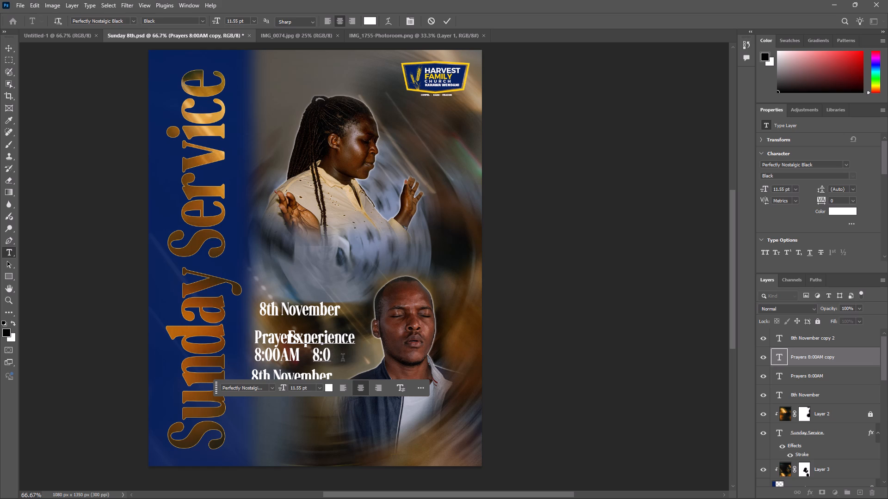
pyautogui.press('BackSpace')
pyautogui.press('BackSpace')
pyautogui.press('BackSpace')
pyautogui.press('1')
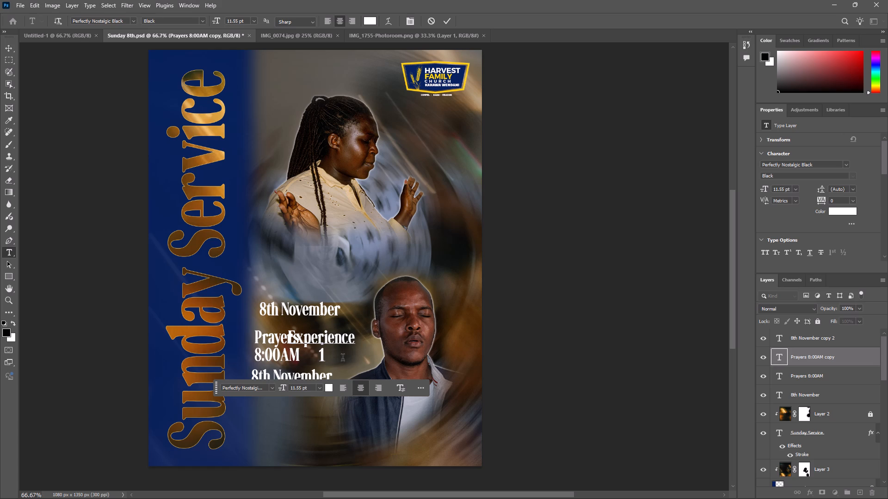
pyautogui.press('0')
pyautogui.hotkey('shift', ':')
pyautogui.write('00')
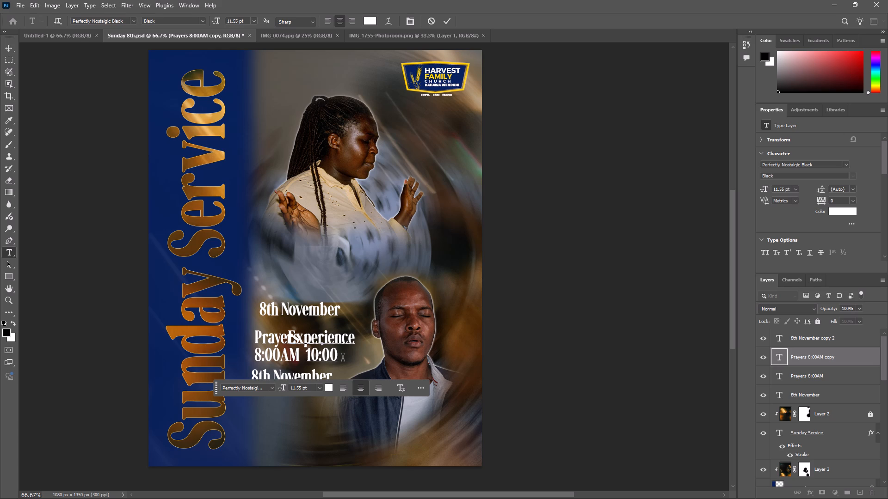
pyautogui.hotkey('shift', 'a')
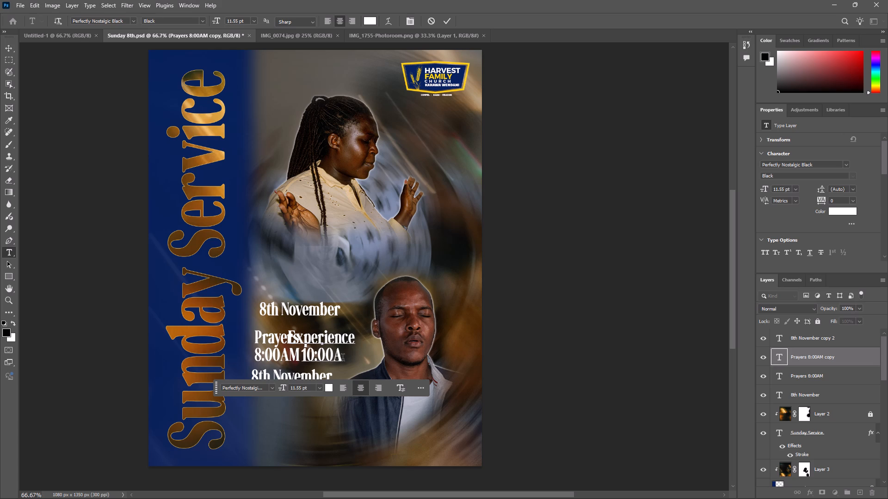
pyautogui.hotkey('shift', 'm')
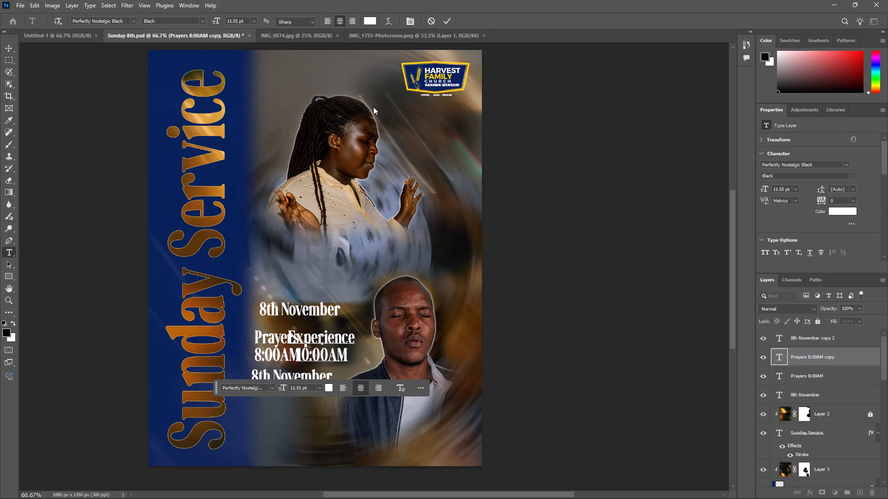
pyautogui.click(443, 20)
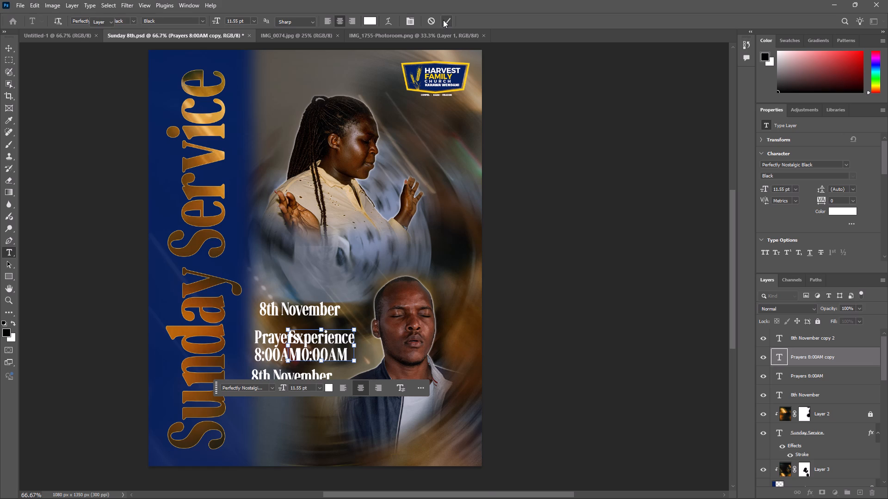
# Move the "Experience 10:00AM" text beside "Prayers 8:00AM" so both blocks sit level without overlapping.
pyautogui.moveTo(337, 337); pyautogui.dragTo(311, 370)
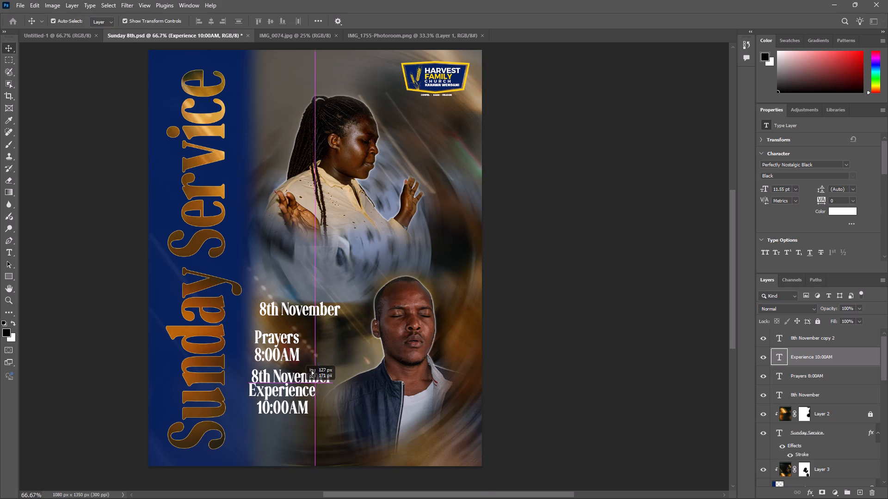
pyautogui.moveTo(311, 370); pyautogui.dragTo(359, 340)
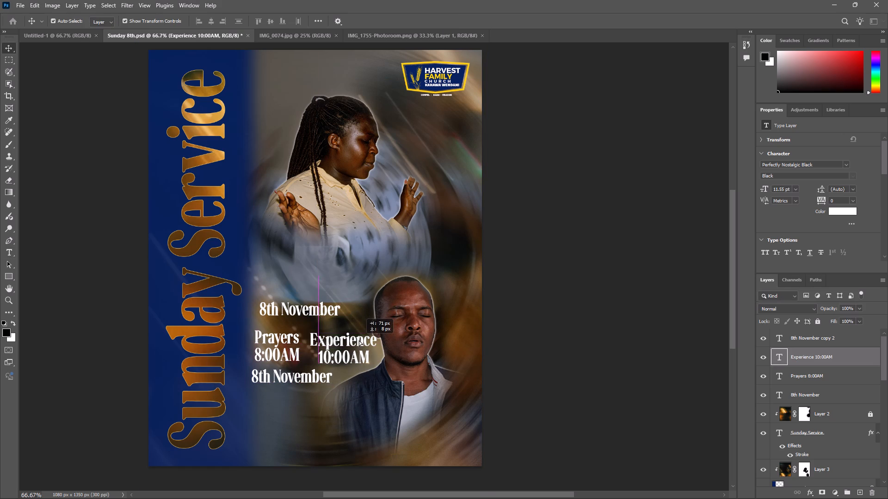
pyautogui.moveTo(359, 340); pyautogui.dragTo(358, 336)
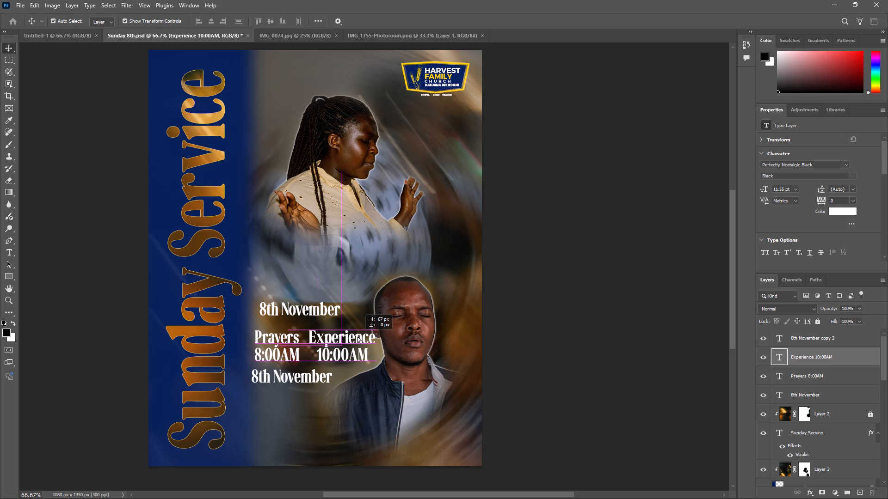
pyautogui.moveTo(358, 336); pyautogui.dragTo(357, 338)
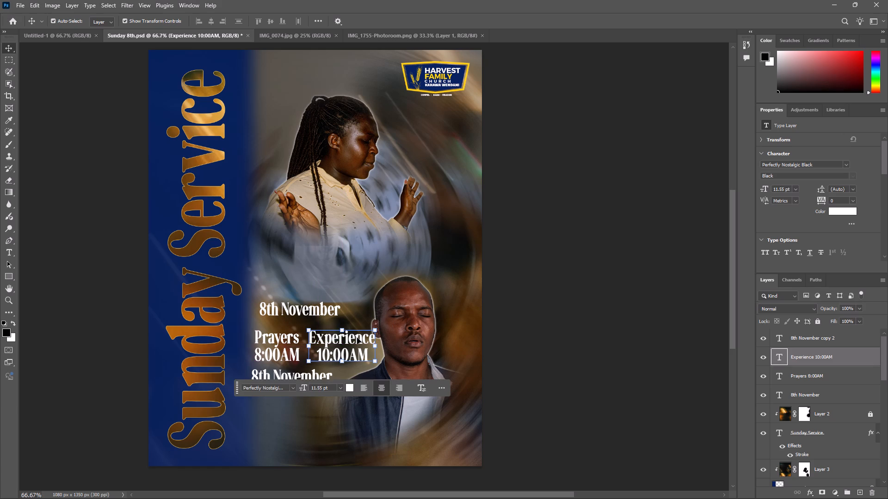
# Shift the upper "8th November" line about 10 px horizontally toward the man's head.
pyautogui.click(320, 308)
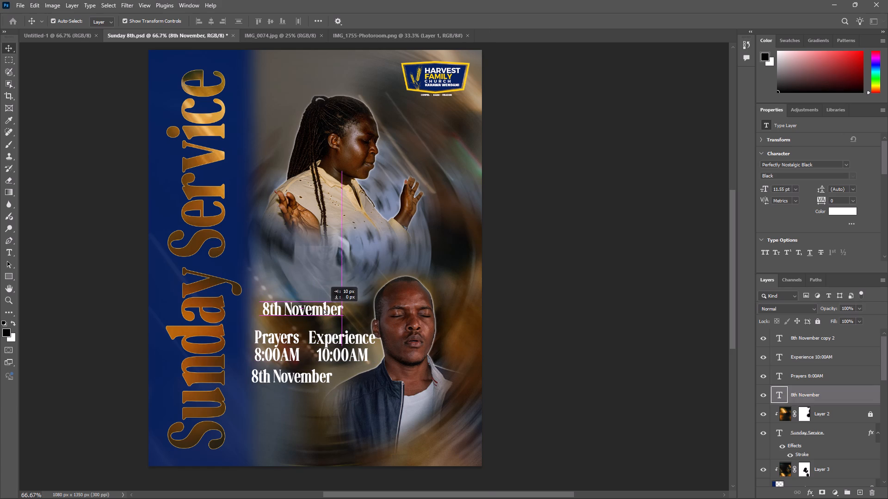
# Nudge the man's cutout photo away from the event text and slightly upward, to X 501 px and Y 724 px, then deselect it.
pyautogui.click(401, 329)
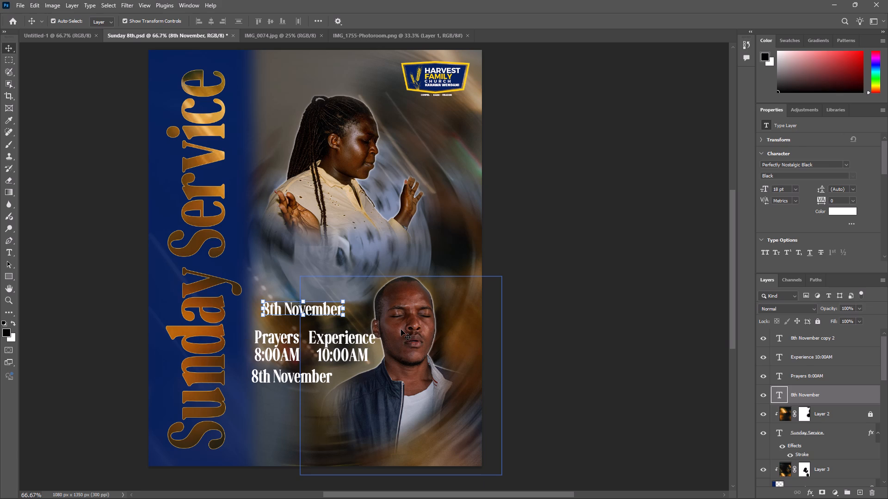
pyautogui.press('Right')
pyautogui.press('Right')
pyautogui.press('Right')
pyautogui.press('Right')
pyautogui.press('Right')
pyautogui.press('Right')
pyautogui.press('Right')
pyautogui.press('Right')
pyautogui.press('Right')
pyautogui.press('Right')
pyautogui.press('Right')
pyautogui.press('Right')
pyautogui.press('Right')
pyautogui.press('Right')
pyautogui.press('Right')
pyautogui.press('Right')
pyautogui.press('Right')
pyautogui.press('Right')
pyautogui.press('Right')
pyautogui.press('Right')
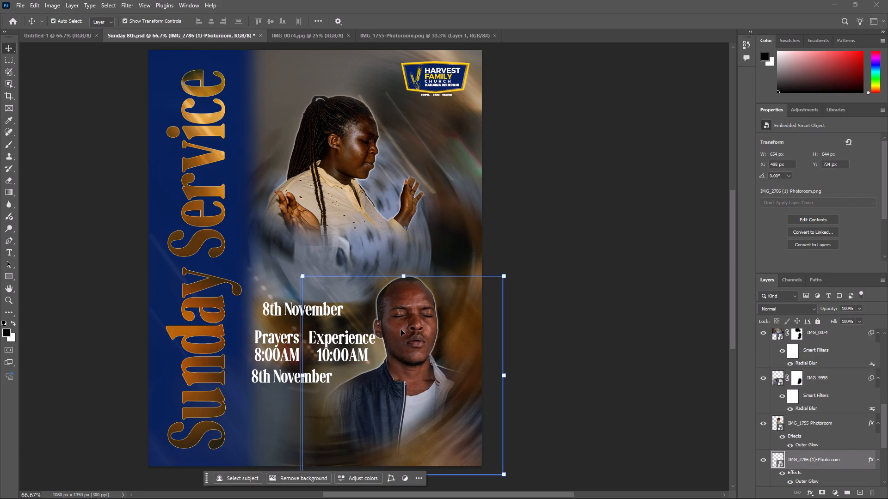
pyautogui.press('Up')
pyautogui.press('Up')
pyautogui.press('Up')
pyautogui.press('Up')
pyautogui.press('Up')
pyautogui.press('Up')
pyautogui.press('Up')
pyautogui.press('Up')
pyautogui.press('Up')
pyautogui.press('Up')
pyautogui.press('Up')
pyautogui.press('Up')
pyautogui.press('Up')
pyautogui.press('Up')
pyautogui.press('Up')
pyautogui.press('Up')
pyautogui.press('Up')
pyautogui.press('Up')
pyautogui.press('Up')
pyautogui.press('Up')
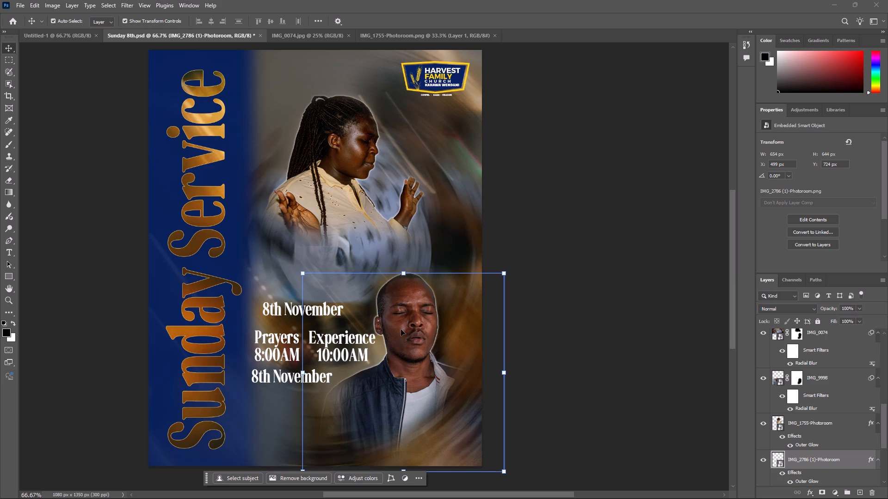
pyautogui.press('Right')
pyautogui.press('Right')
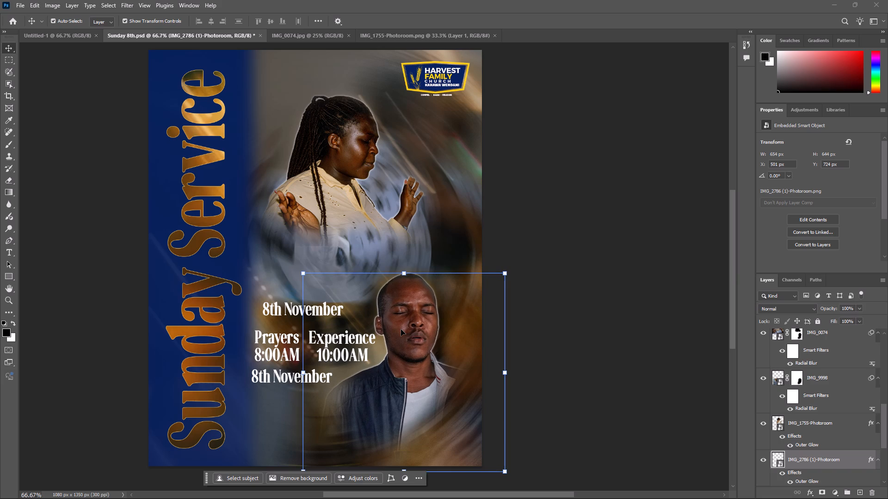
pyautogui.click(586, 384)
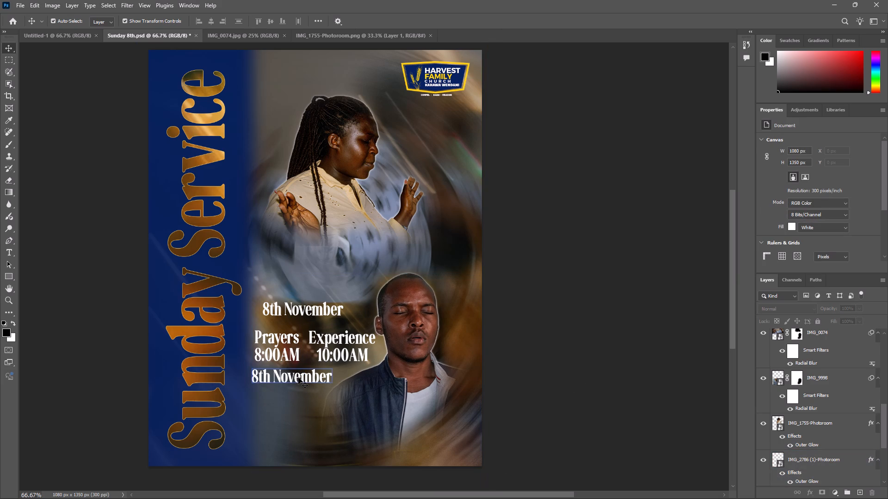
# Move the lower "8th November" line down and centre it beneath the Prayers and Experience times, with a 48 px gap.
pyautogui.moveTo(298, 377); pyautogui.dragTo(321, 390)
pyautogui.moveTo(321, 390); pyautogui.dragTo(321, 384)
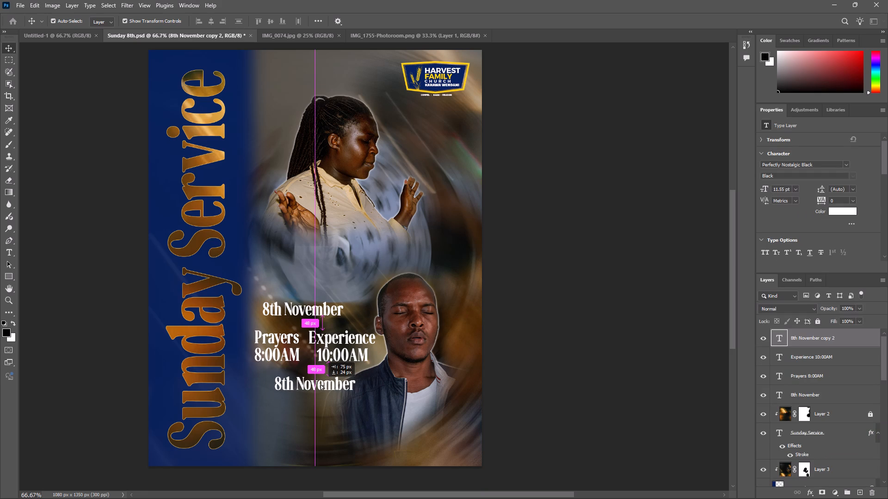
pyautogui.moveTo(321, 384); pyautogui.dragTo(320, 384)
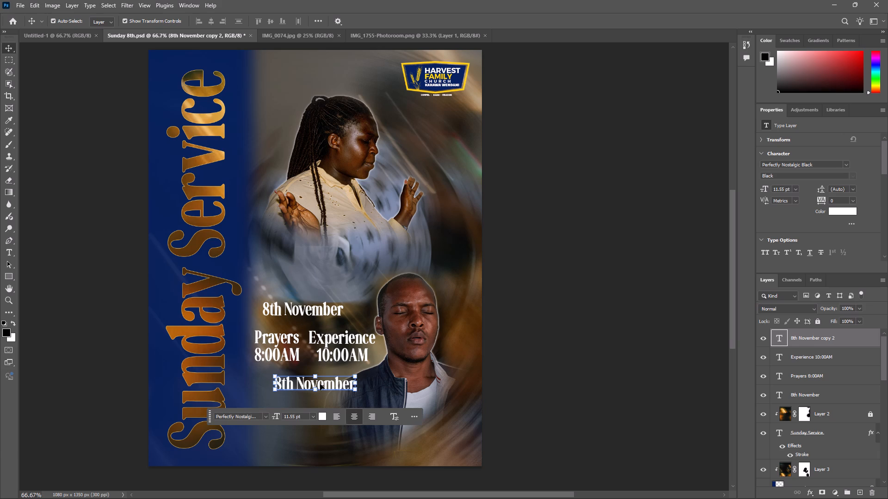
# Add "2026" on a second line beneath the upper "8th November" and commit the text.
pyautogui.hotkey('ctrl', '-')
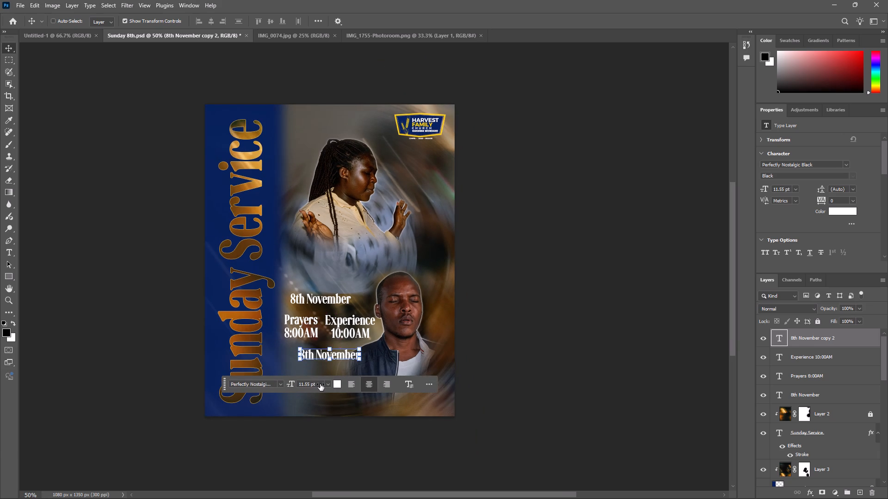
pyautogui.hotkey('ctrl', '=')
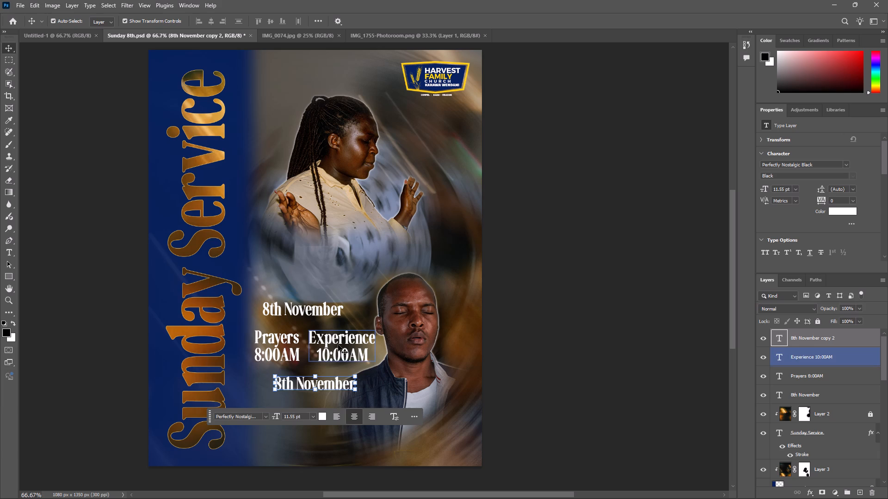
pyautogui.tripleClick(316, 310)
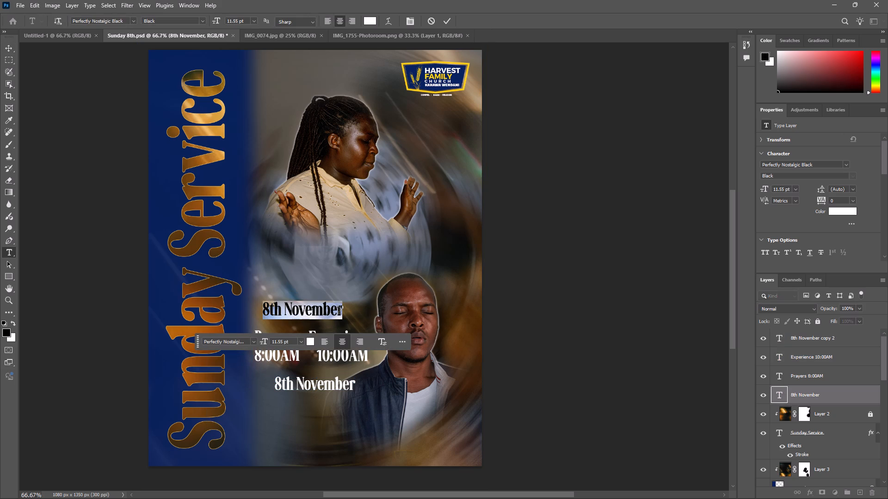
pyautogui.click(339, 312)
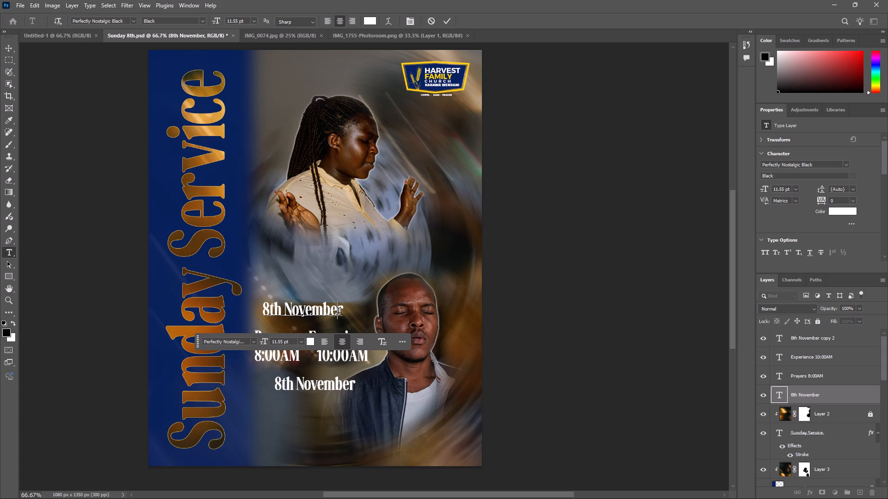
pyautogui.click(342, 309)
pyautogui.press('Return')
pyautogui.press('2')
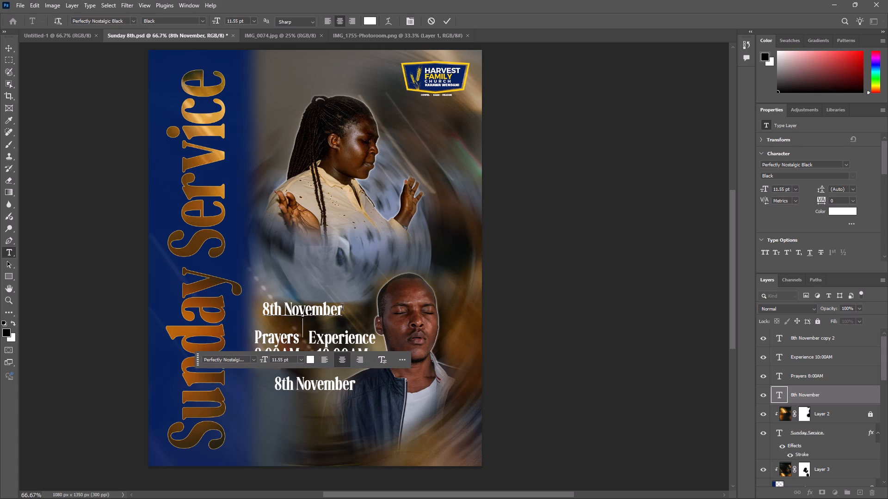
pyautogui.write('02')
pyautogui.press('6')
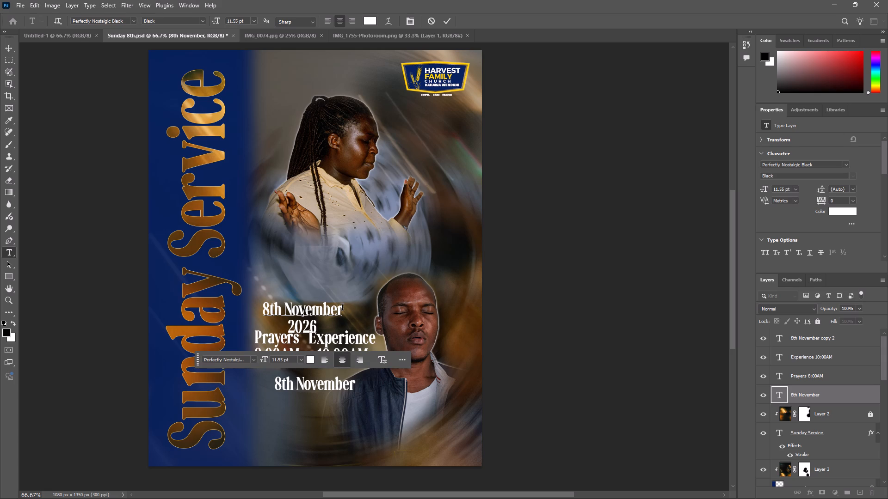
pyautogui.click(447, 23)
# Move the two-line "8th November 2026" text up about 39 px, leaving a clear gap above the Prayers and Experience times.
pyautogui.moveTo(571, 271); pyautogui.dragTo(305, 351)
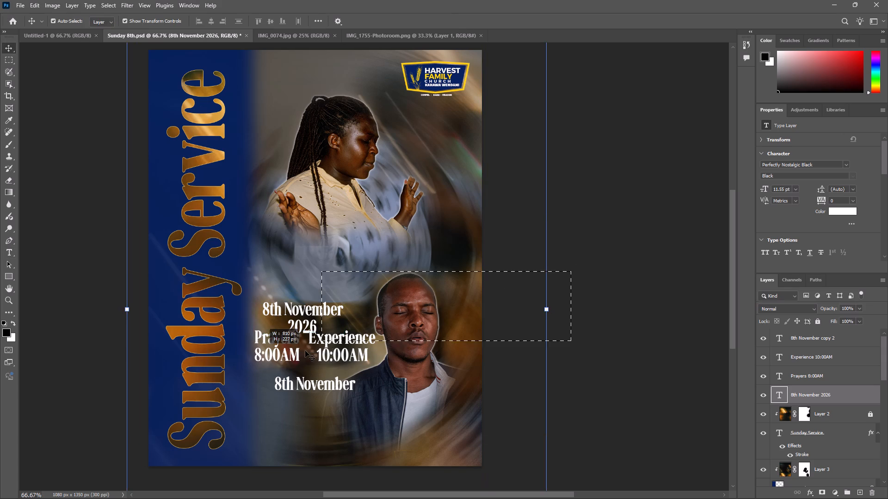
pyautogui.moveTo(305, 351); pyautogui.dragTo(524, 287)
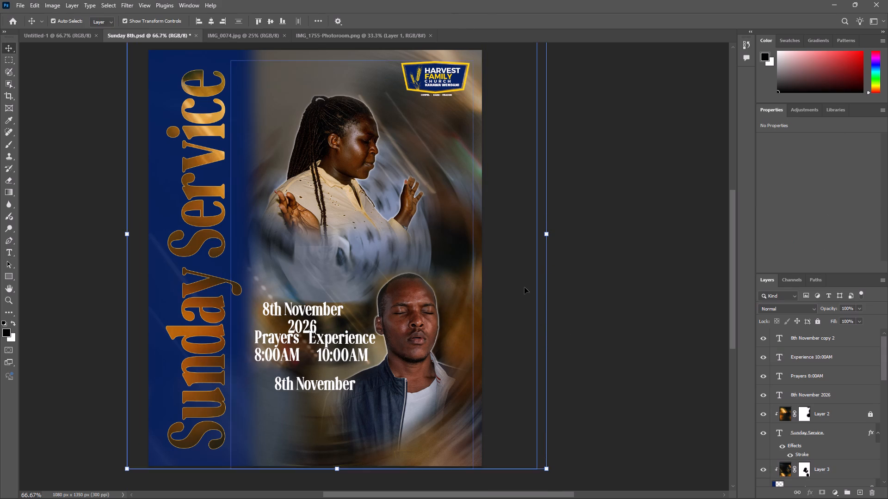
pyautogui.click(603, 322)
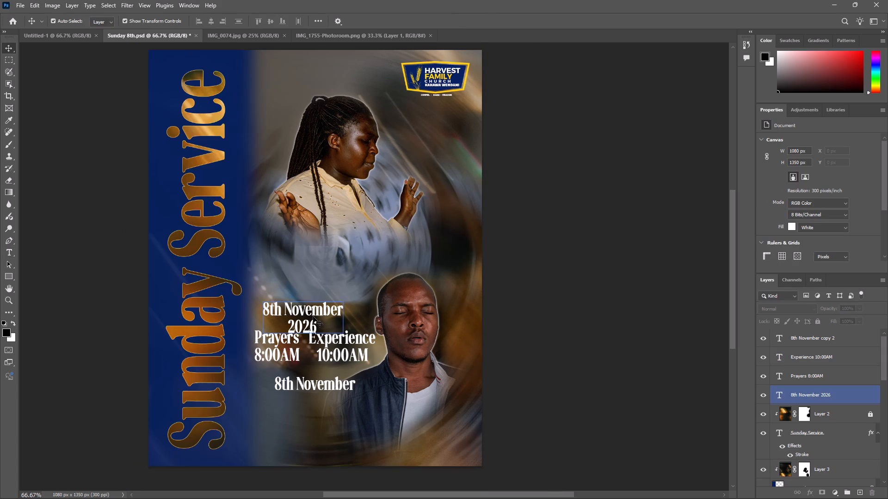
pyautogui.moveTo(313, 316); pyautogui.dragTo(311, 299)
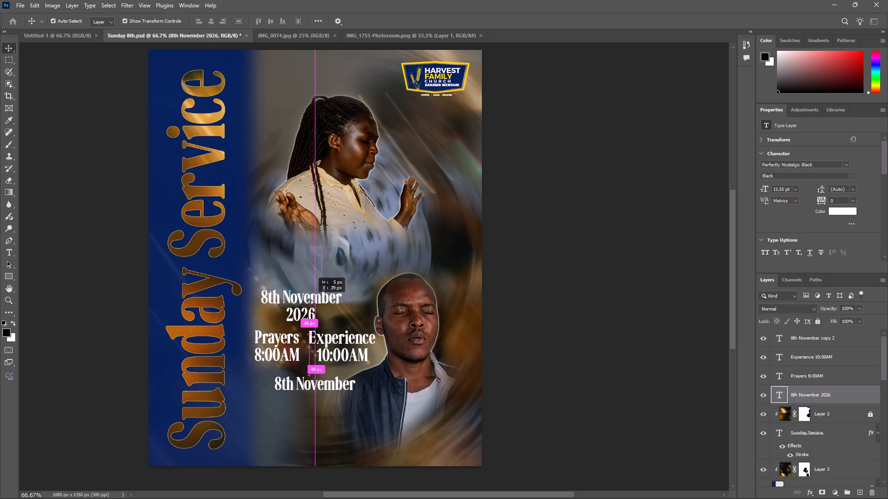
pyautogui.moveTo(311, 299); pyautogui.dragTo(313, 302)
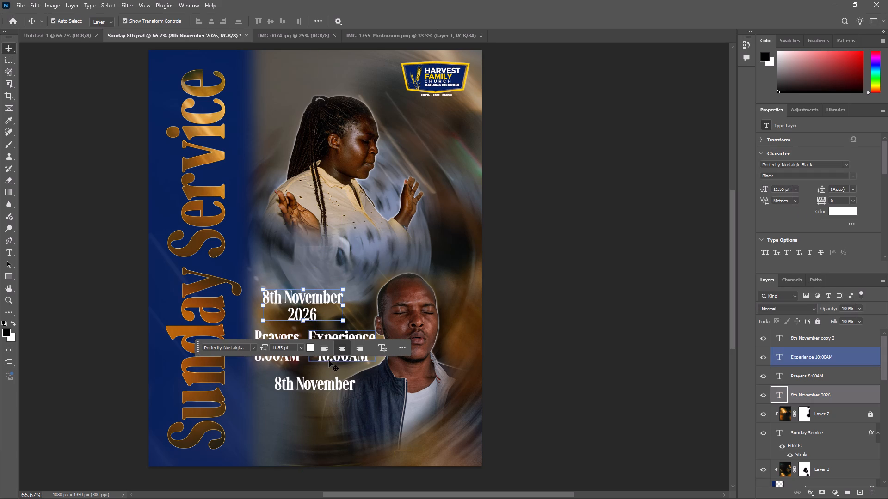
# Link the "Prayers 8:00AM" and "Experience 10:00AM" text layers together, then deselect them.
pyautogui.click(329, 361)
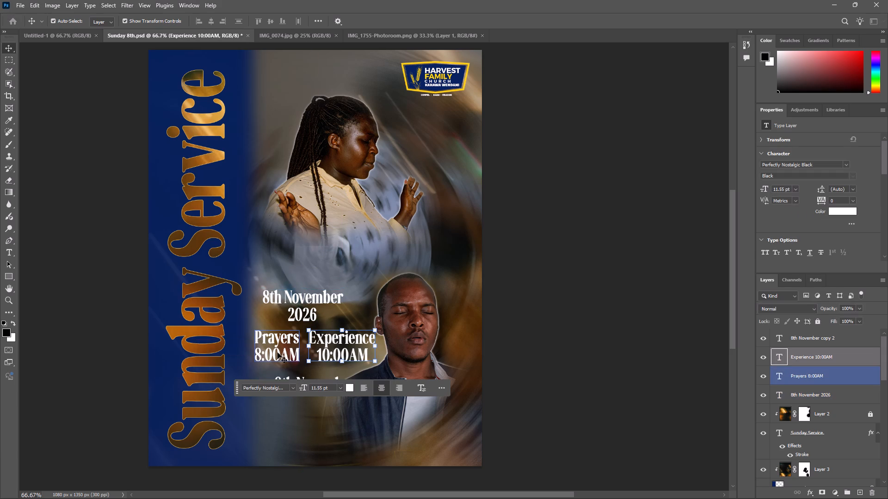
pyautogui.click(277, 353)
pyautogui.click(277, 353)
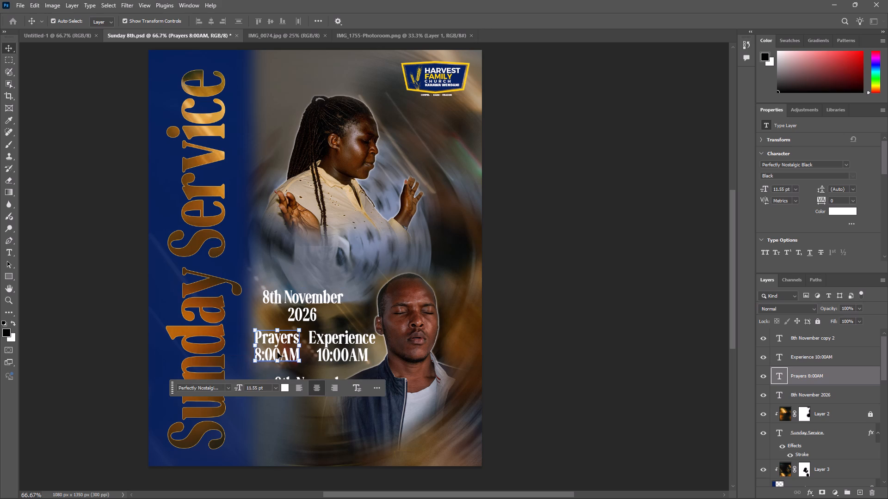
pyautogui.keyDown('shift'); pyautogui.click(316, 351); pyautogui.keyUp('shift')
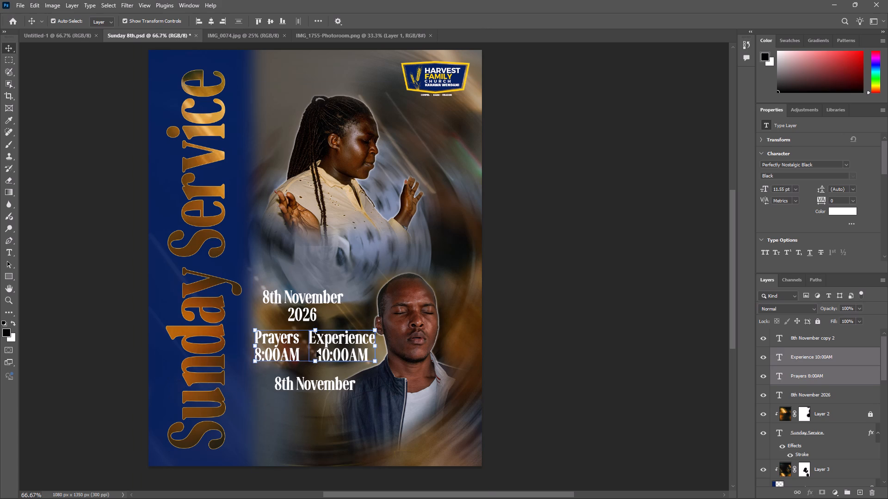
pyautogui.rightClick(829, 373)
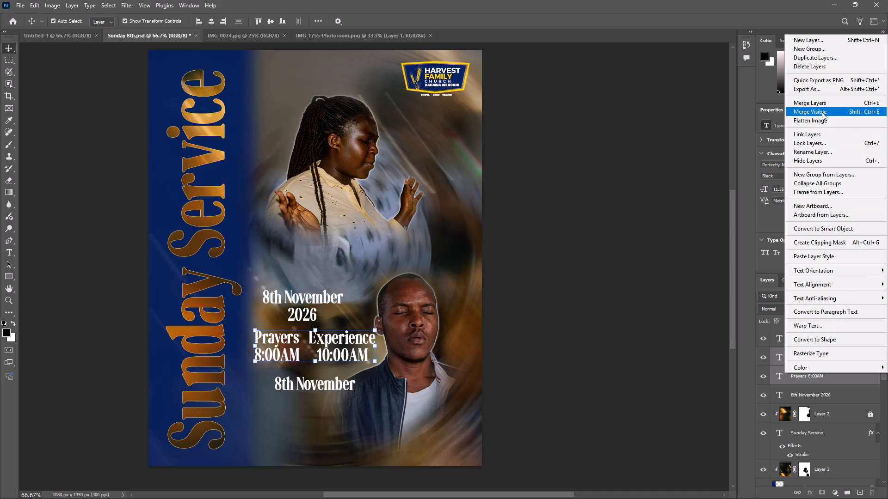
pyautogui.click(815, 134)
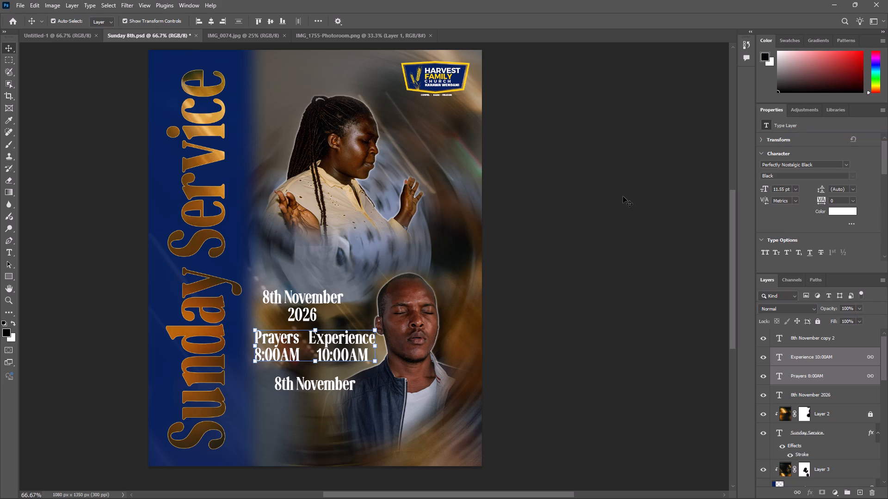
pyautogui.click(623, 196)
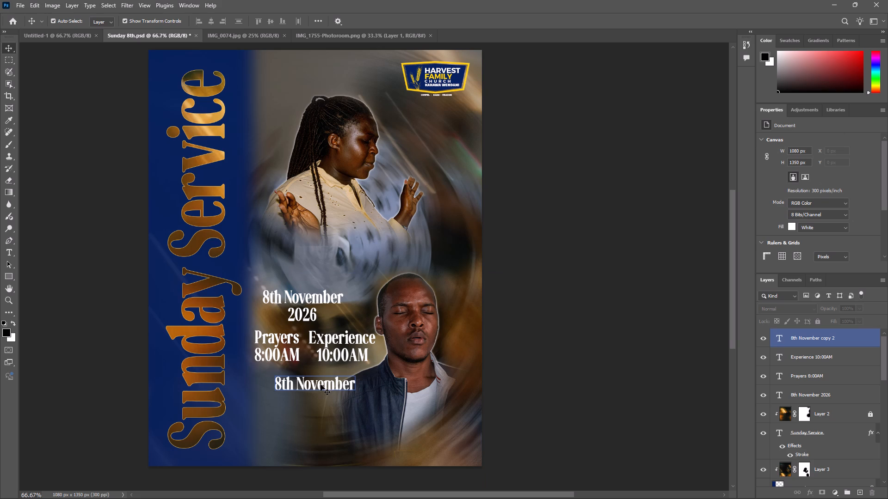
# Move the linked Prayers and Experience times down about 36 px and about 6 px toward the blue band.
pyautogui.rightClick(330, 357)
pyautogui.moveTo(330, 357); pyautogui.dragTo(336, 373)
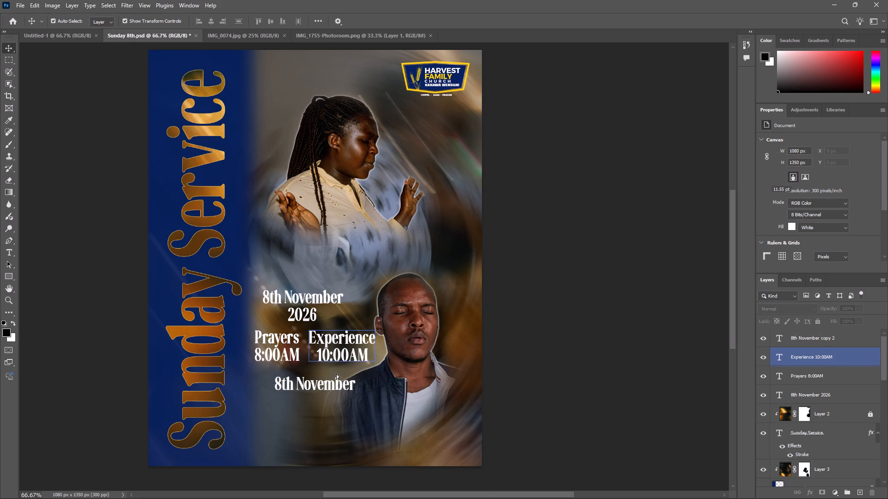
pyautogui.moveTo(336, 373); pyautogui.dragTo(328, 367)
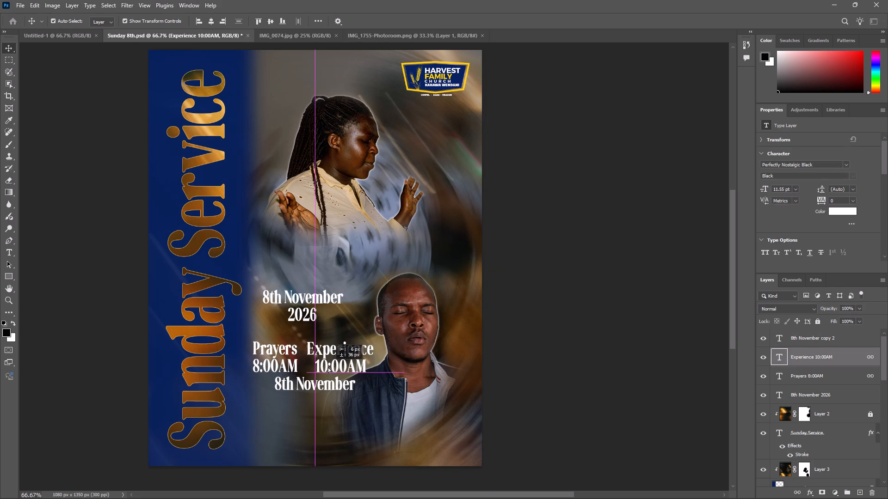
pyautogui.moveTo(328, 367); pyautogui.dragTo(328, 368)
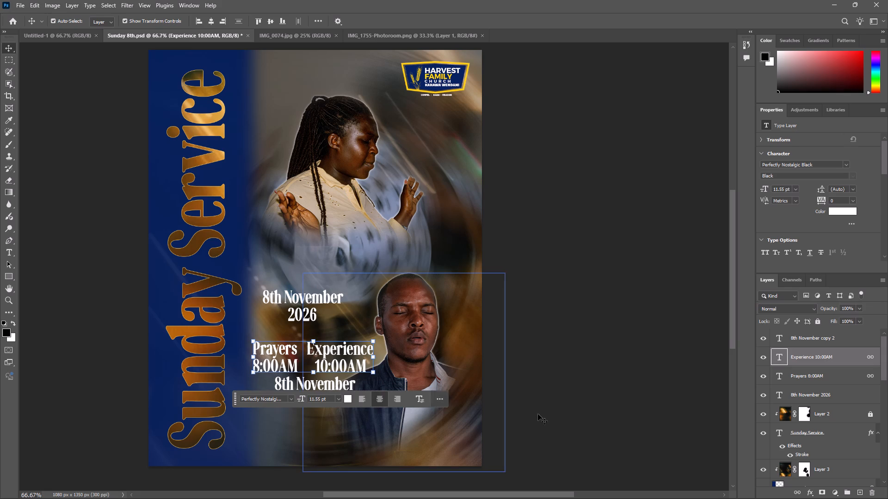
pyautogui.click(551, 417)
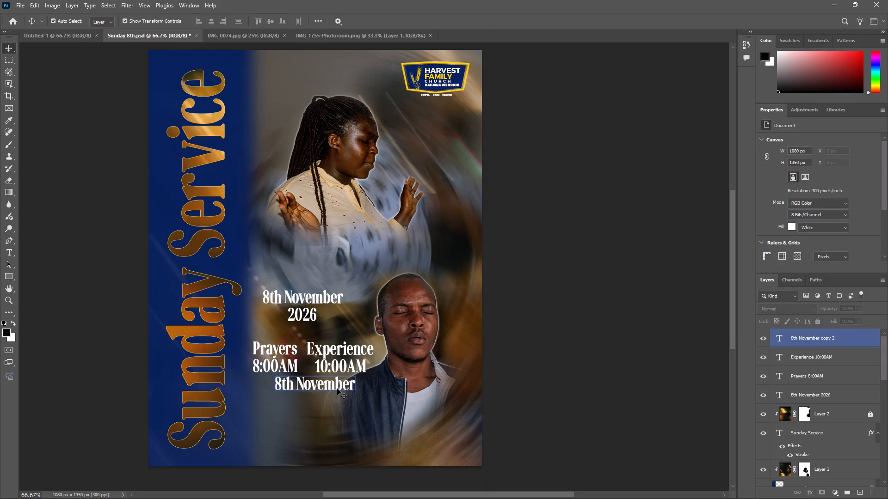
# Move the lower "8th November" line down, clear of the service times, and centre it in line with the upper date.
pyautogui.click(337, 389)
pyautogui.moveTo(337, 389); pyautogui.dragTo(338, 402)
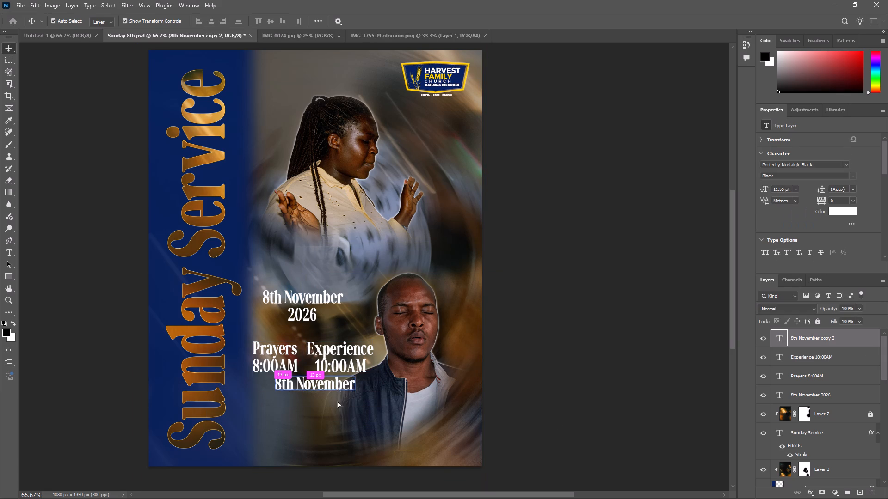
pyautogui.moveTo(338, 402); pyautogui.dragTo(324, 402)
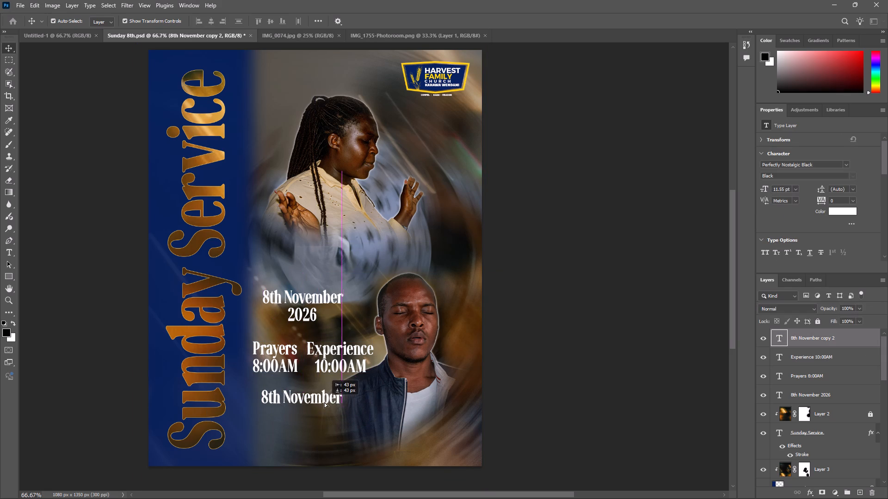
pyautogui.moveTo(324, 402); pyautogui.dragTo(325, 408)
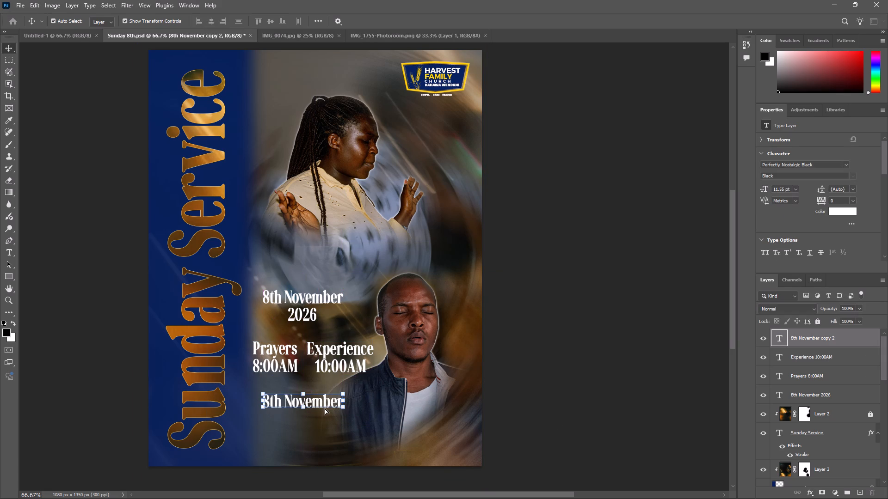
pyautogui.click(569, 423)
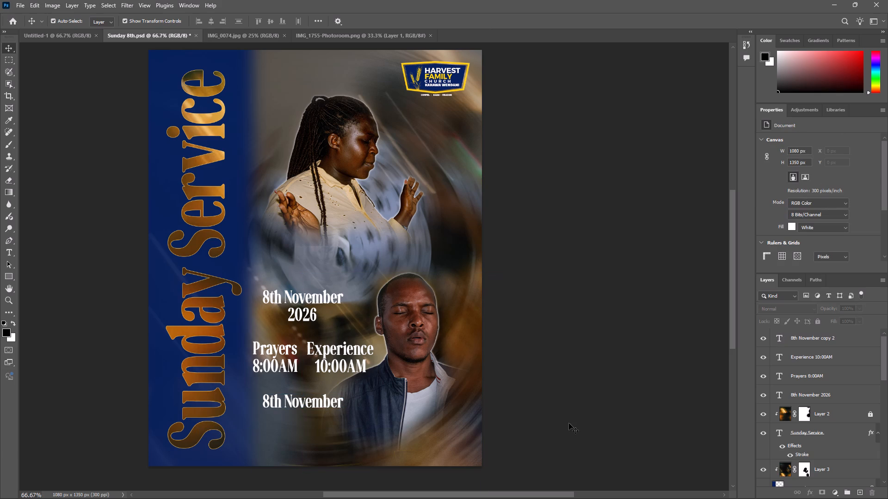
# Change the vertical "Sunday Service" title's text colour to yellow #fece08, sampled from the church logo.
pyautogui.click(209, 278)
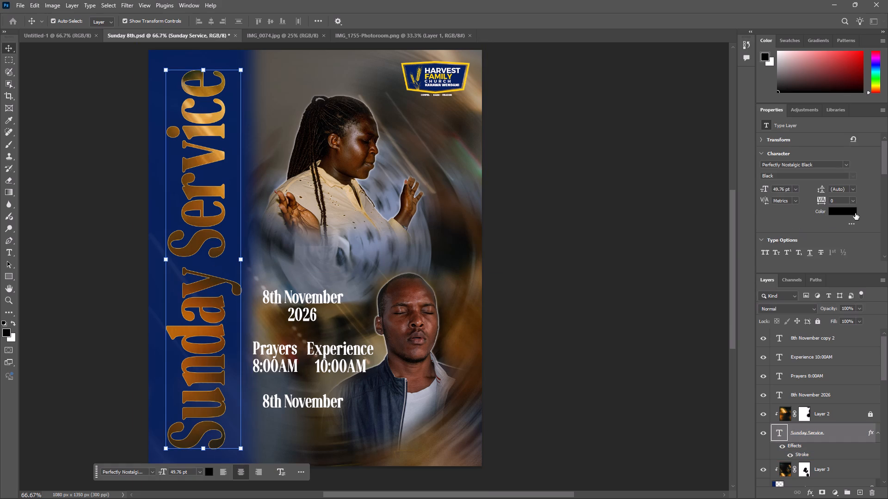
pyautogui.click(848, 208)
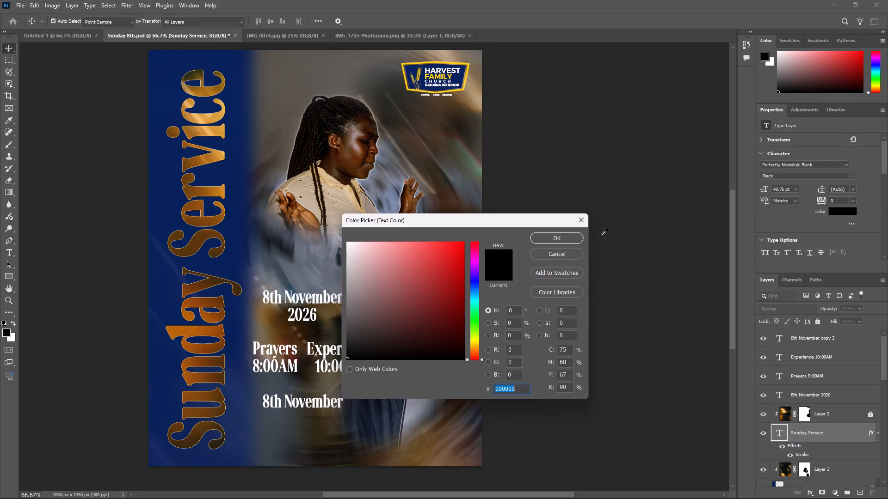
pyautogui.click(469, 65)
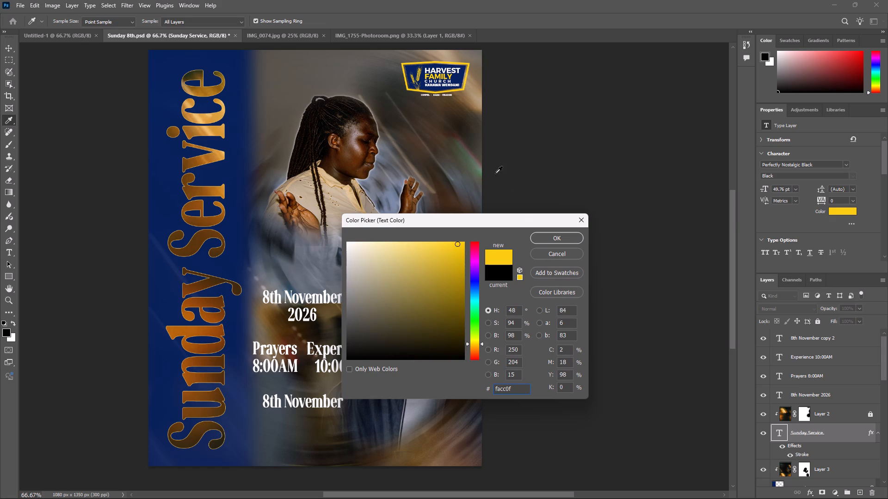
pyautogui.click(463, 88)
pyautogui.click(463, 88)
pyautogui.click(559, 234)
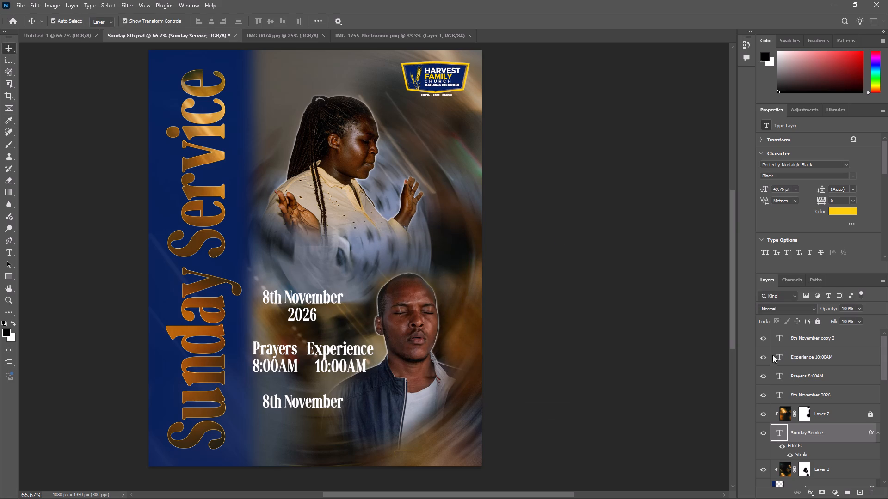
# Hide Layer 2, the texture clipped to the title, to preview the plain yellow lettering, and show it again.
pyautogui.click(765, 416)
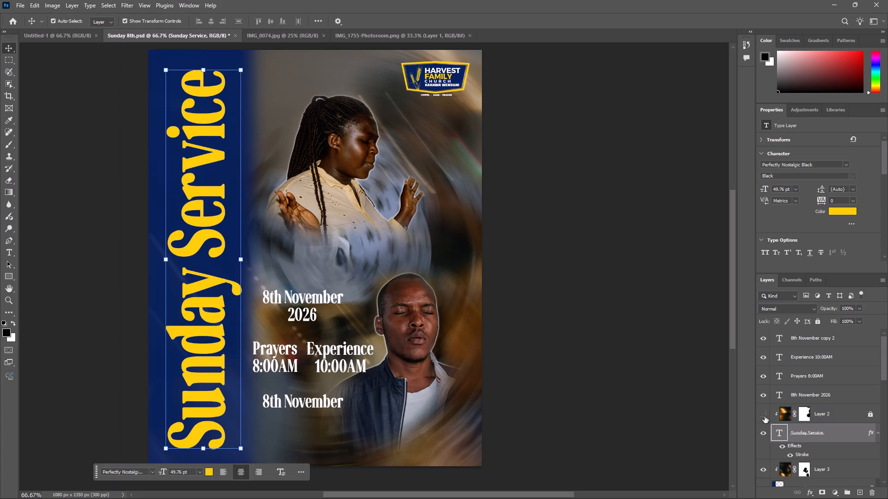
pyautogui.click(693, 377)
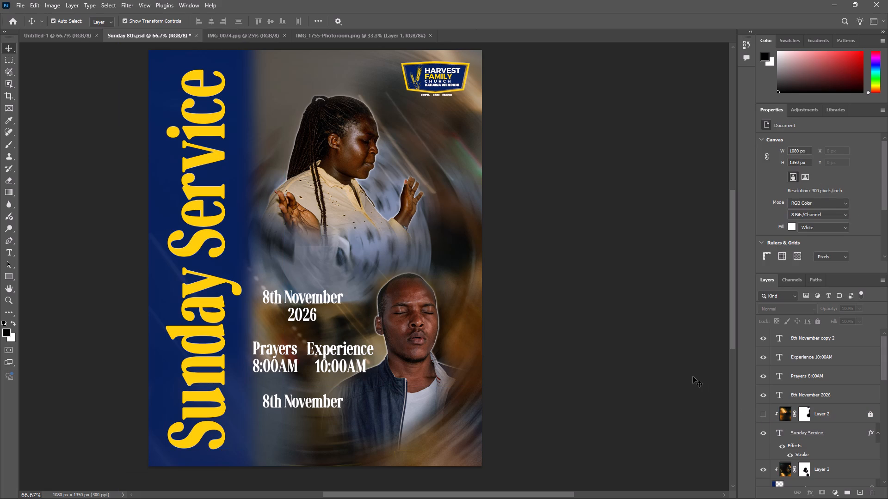
pyautogui.click(763, 415)
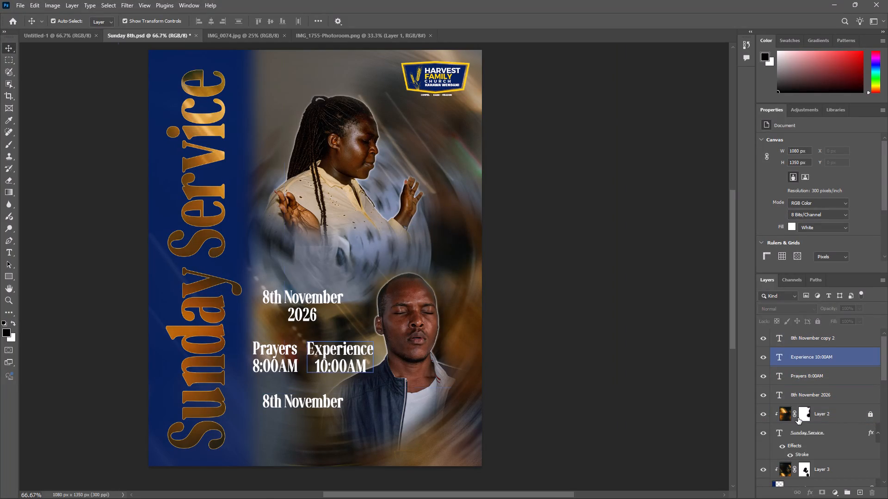
# Unlock Layer 2, the texture clipped to the "Sunday Service" title, and lower its opacity to about 34%.
pyautogui.click(825, 417)
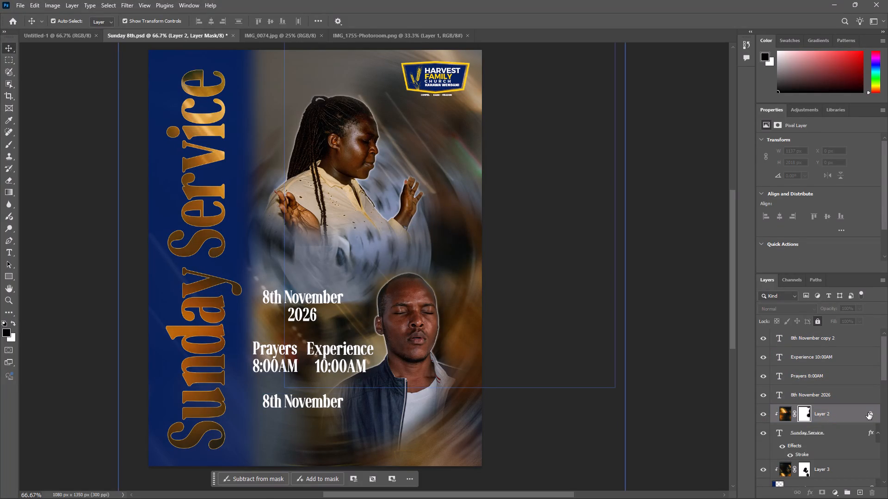
pyautogui.click(868, 413)
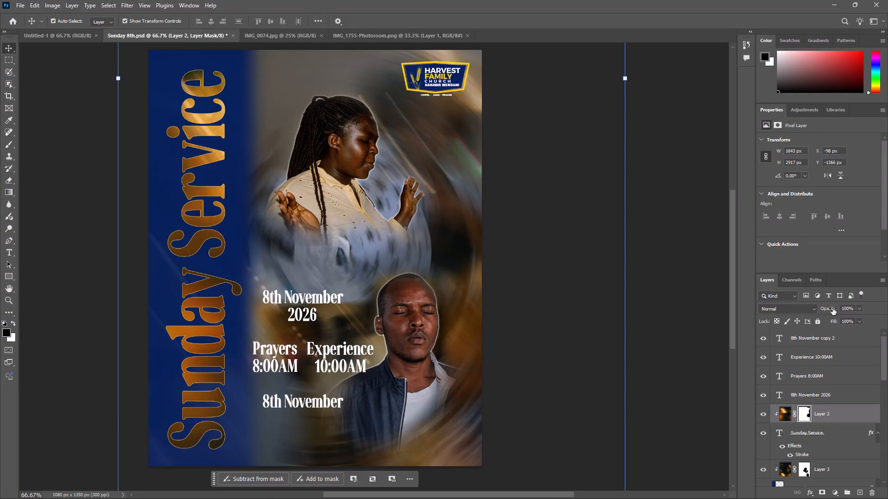
pyautogui.moveTo(832, 308); pyautogui.dragTo(786, 311)
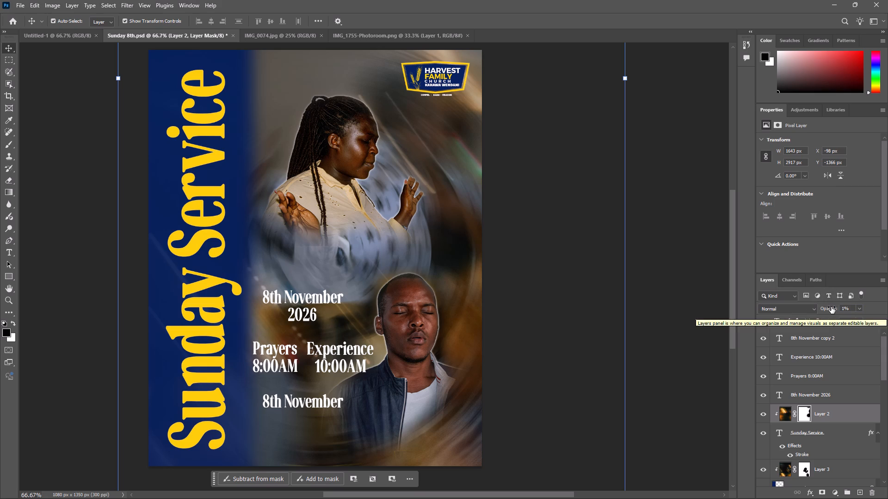
pyautogui.moveTo(831, 307); pyautogui.dragTo(841, 309)
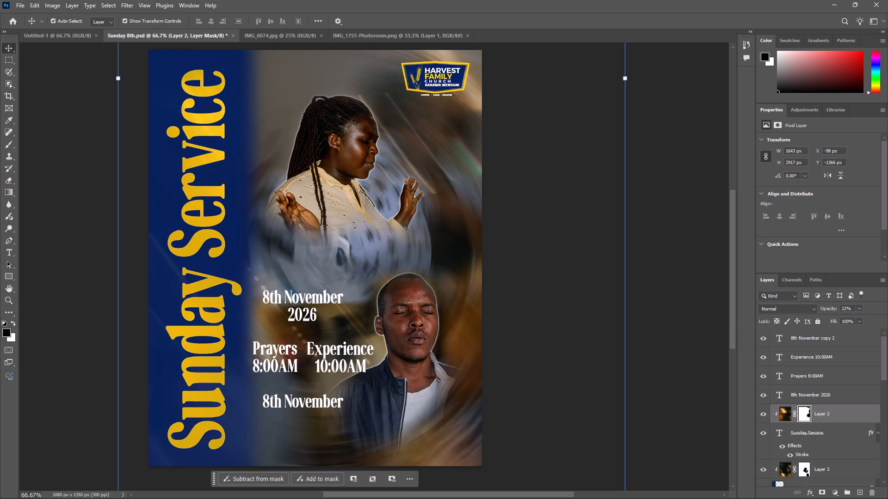
pyautogui.moveTo(832, 309); pyautogui.dragTo(862, 306)
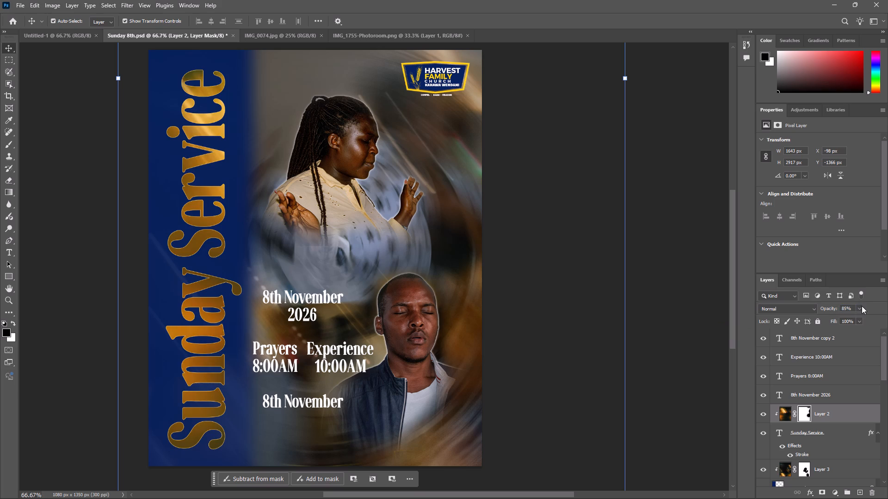
pyautogui.click(832, 307)
pyautogui.moveTo(832, 307); pyautogui.dragTo(824, 307)
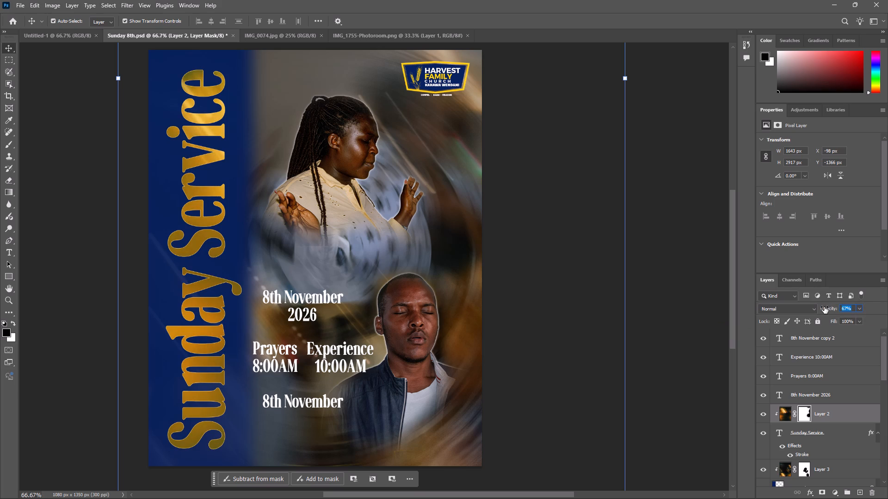
pyautogui.moveTo(825, 309); pyautogui.dragTo(818, 307)
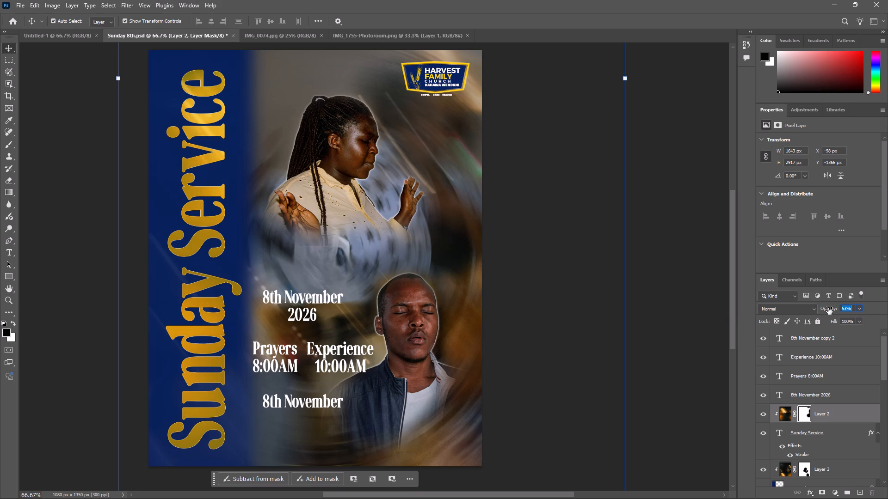
pyautogui.moveTo(828, 307); pyautogui.dragTo(820, 304)
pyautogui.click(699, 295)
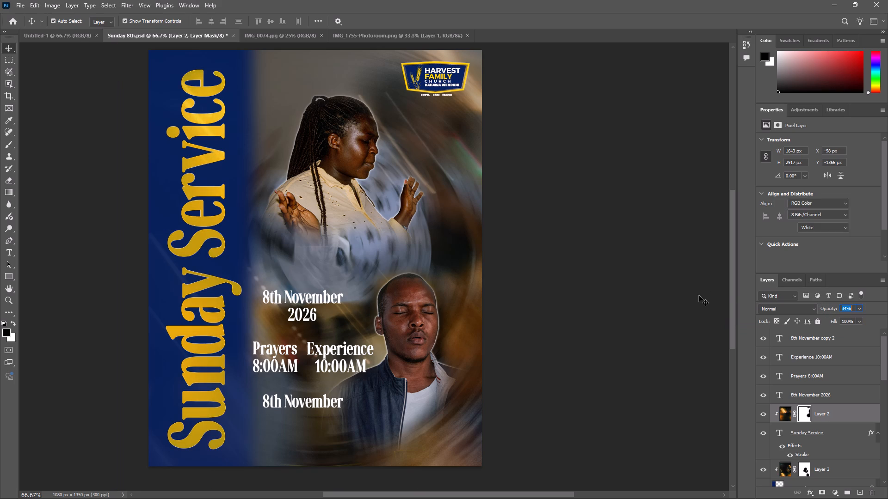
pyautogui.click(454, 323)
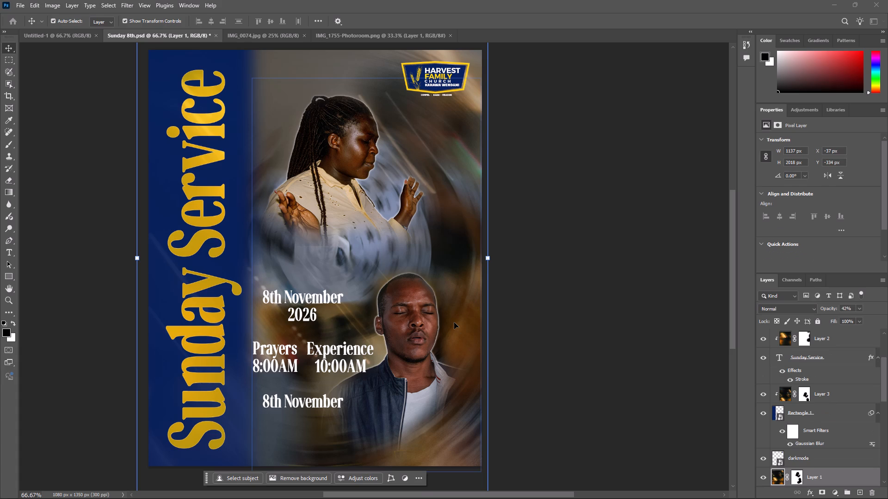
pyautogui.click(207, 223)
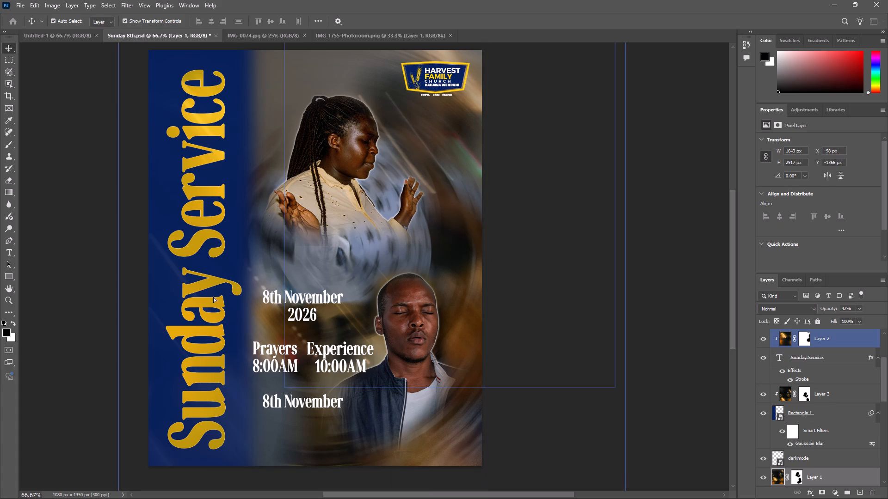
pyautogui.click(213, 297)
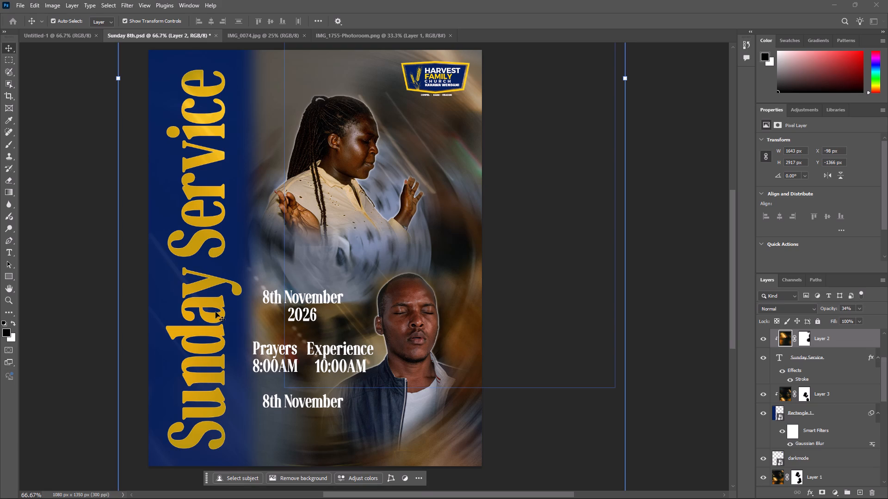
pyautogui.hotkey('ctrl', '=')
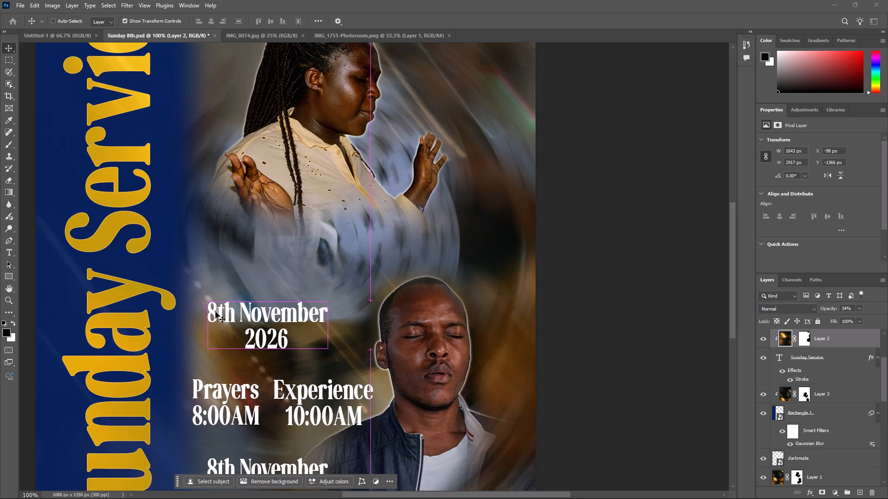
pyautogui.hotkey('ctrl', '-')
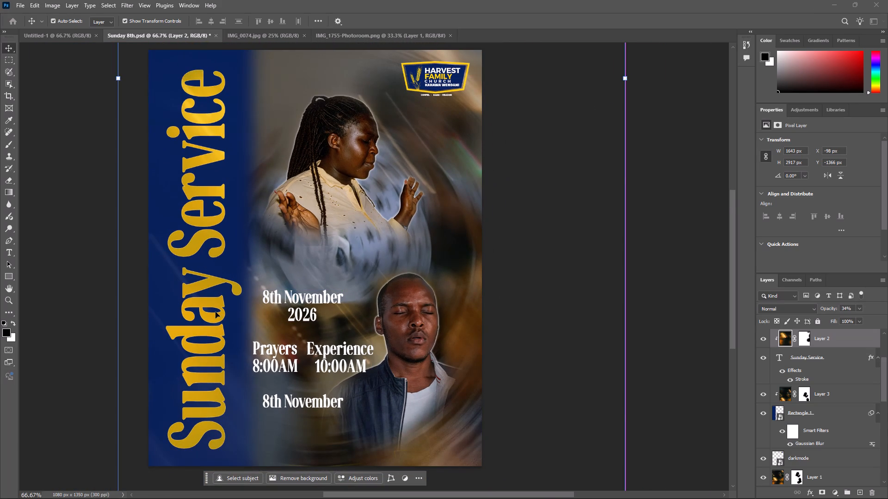
# Turn off the Gaussian Blur smart filter on Rectangle 1, giving the blue title panel a crisp edge.
pyautogui.click(233, 194)
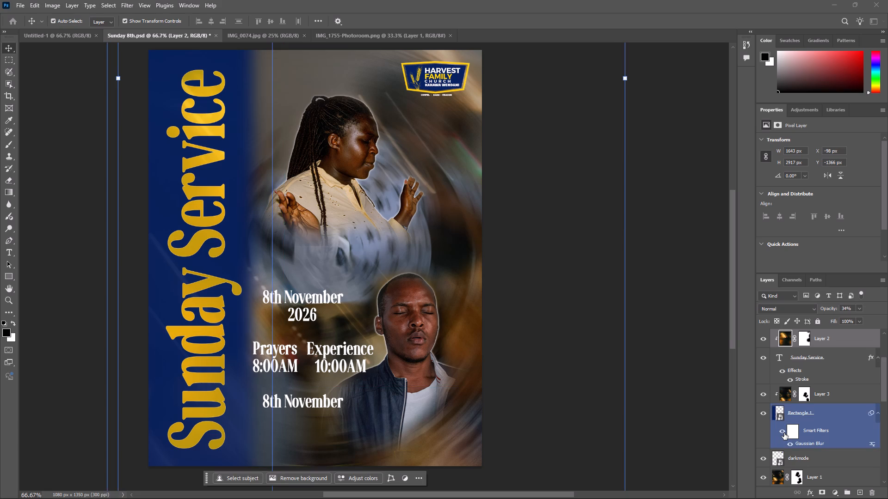
pyautogui.click(784, 433)
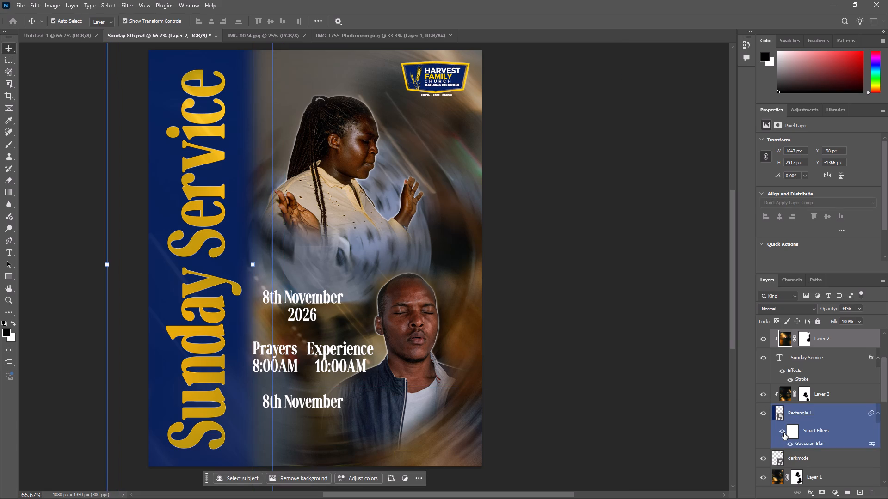
pyautogui.click(696, 420)
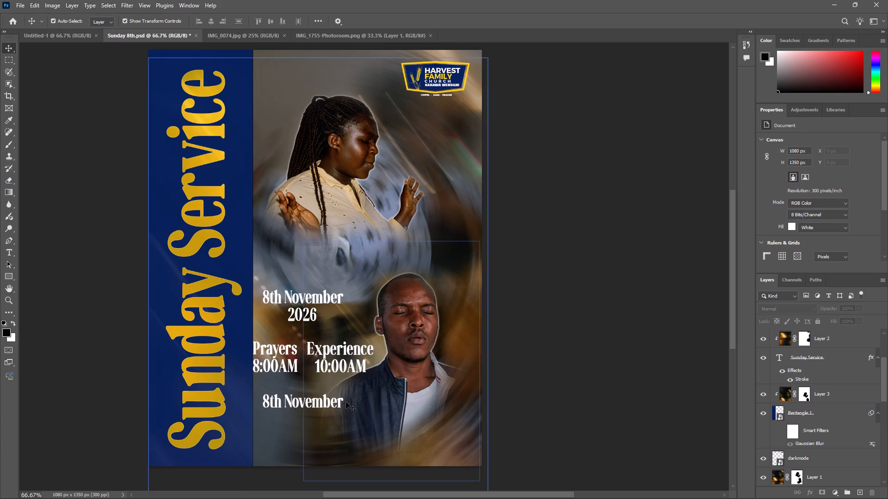
# Lock Layer 3, the texture clipped to the blue panel, and Layer 2, the texture clipped to the title.
pyautogui.click(244, 392)
pyautogui.click(234, 384)
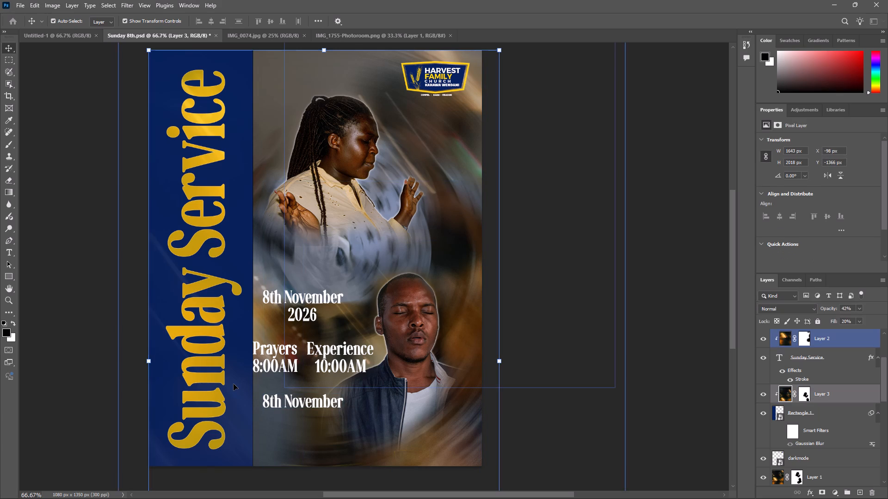
pyautogui.click(157, 370)
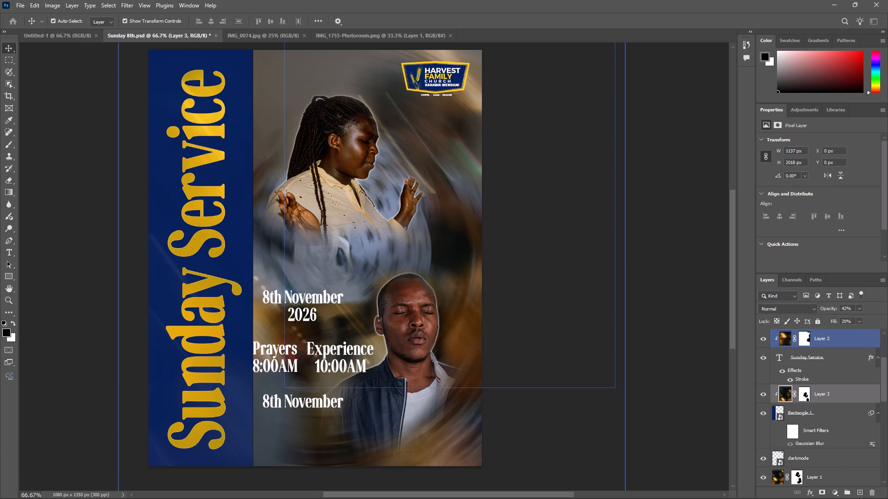
pyautogui.click(819, 326)
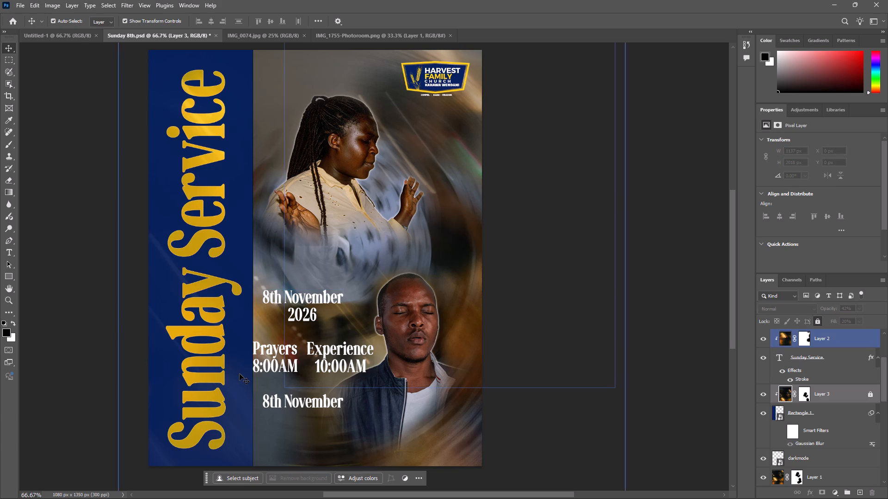
pyautogui.click(219, 339)
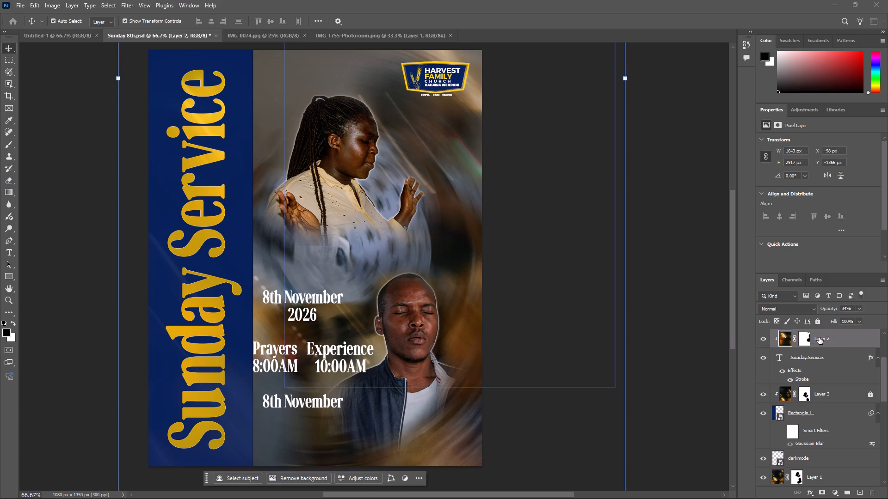
pyautogui.click(832, 337)
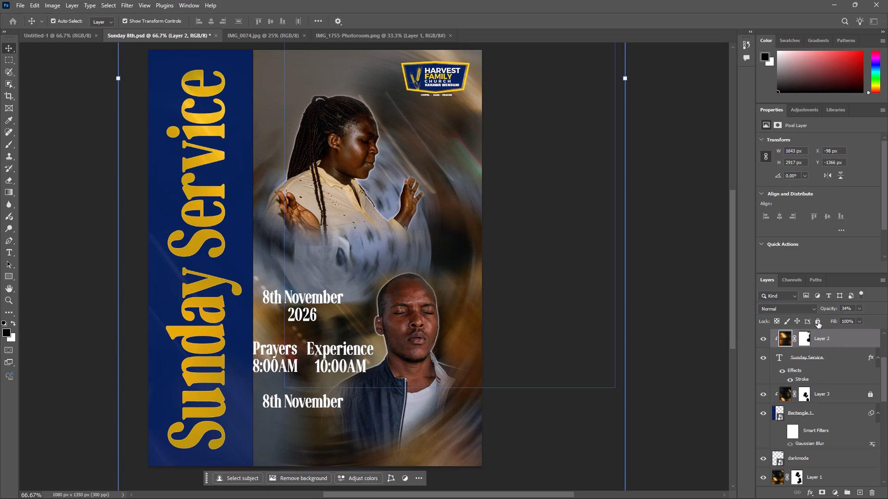
pyautogui.click(818, 322)
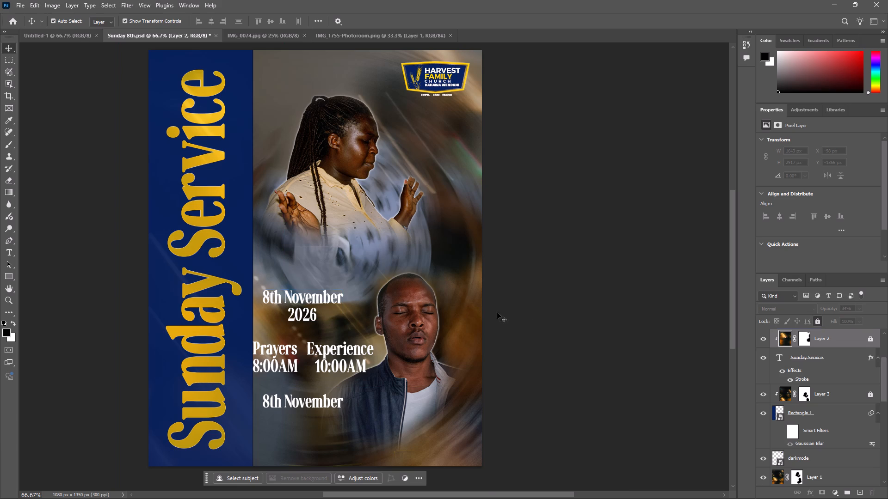
# Nudge the blue panel, Rectangle 1, to the left until its X position is -148 px.
pyautogui.click(248, 262)
pyautogui.press('Left')
pyautogui.press('Left')
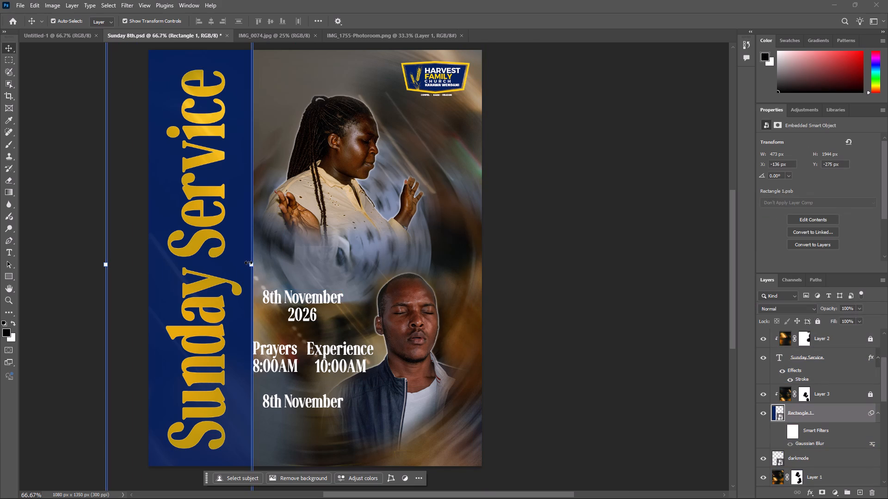
pyautogui.press('Left')
pyautogui.press('Left')
pyautogui.press('Left')
pyautogui.press('Left')
pyautogui.press('Left')
pyautogui.press('Left')
pyautogui.press('Left')
pyautogui.press('Left')
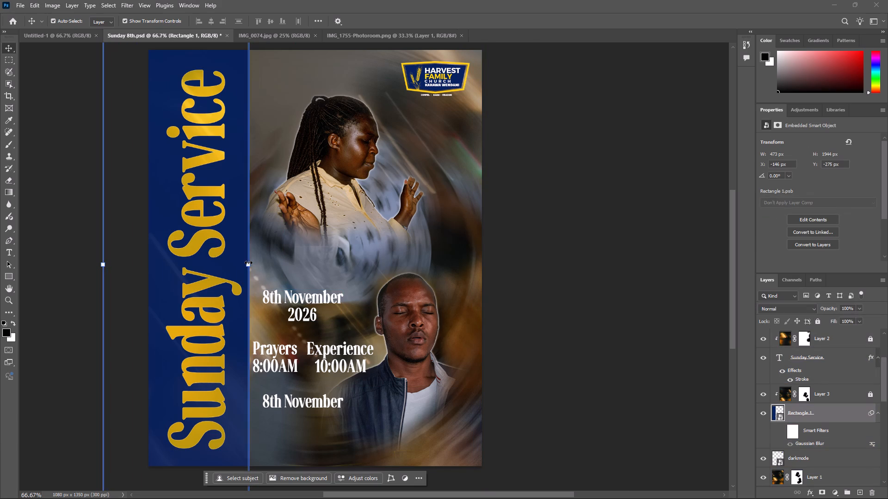
# Nudge the vertical "Sunday Service" title left so it sits centred across the visible blue panel, and deselect it.
pyautogui.click(203, 279)
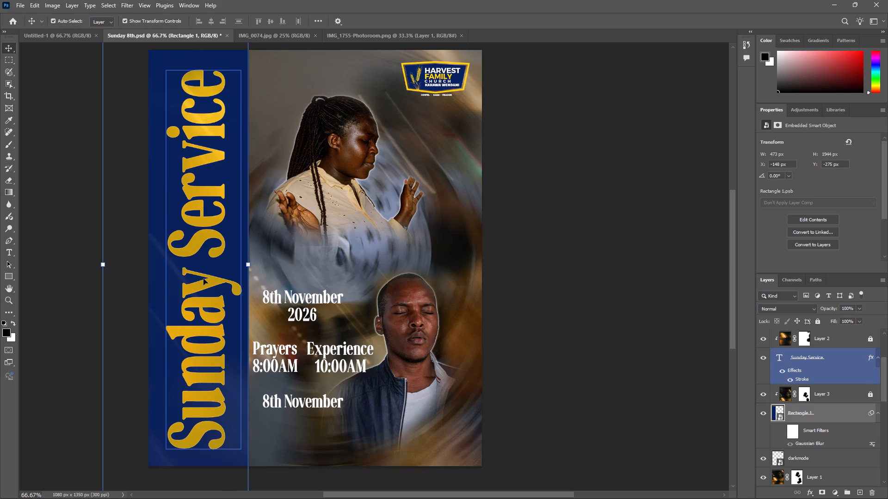
pyautogui.press('Left')
pyautogui.press('Left')
pyautogui.press('Left')
pyautogui.press('Left')
pyautogui.press('Left')
pyautogui.press('Left')
pyautogui.press('Left')
pyautogui.press('Left')
pyautogui.press('Left')
pyautogui.press('Left')
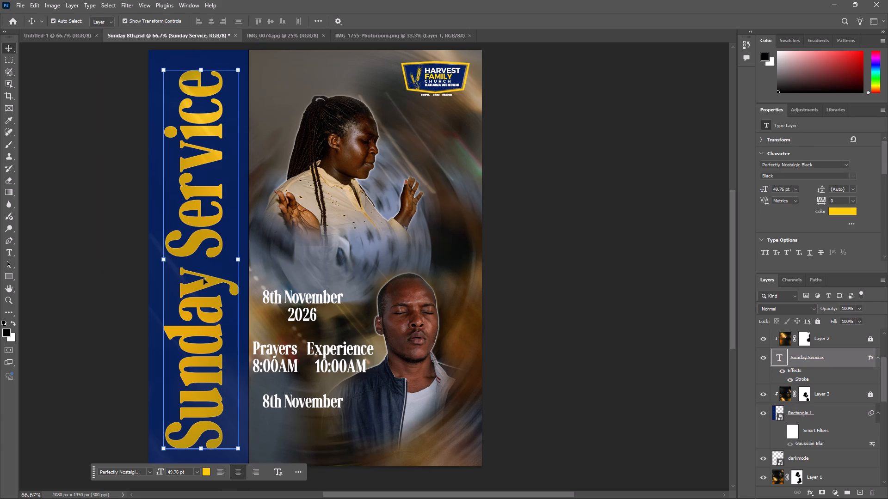
pyautogui.press('Left')
pyautogui.press('Left')
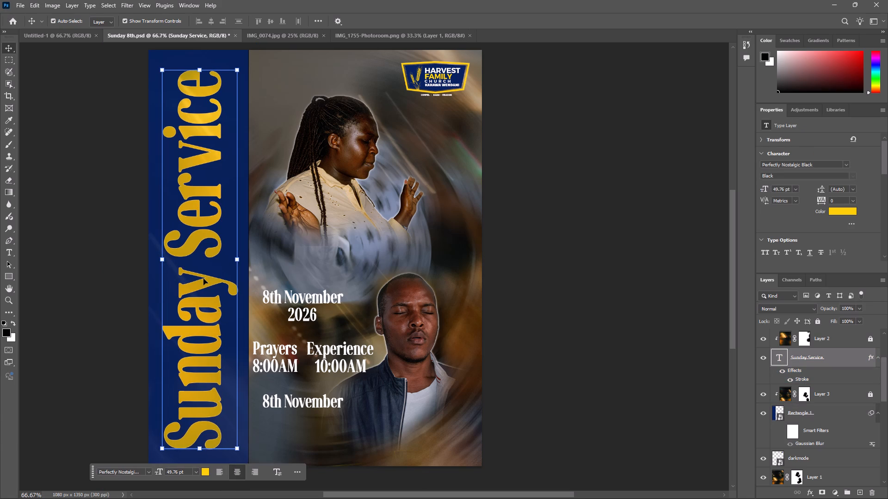
pyautogui.press('Left')
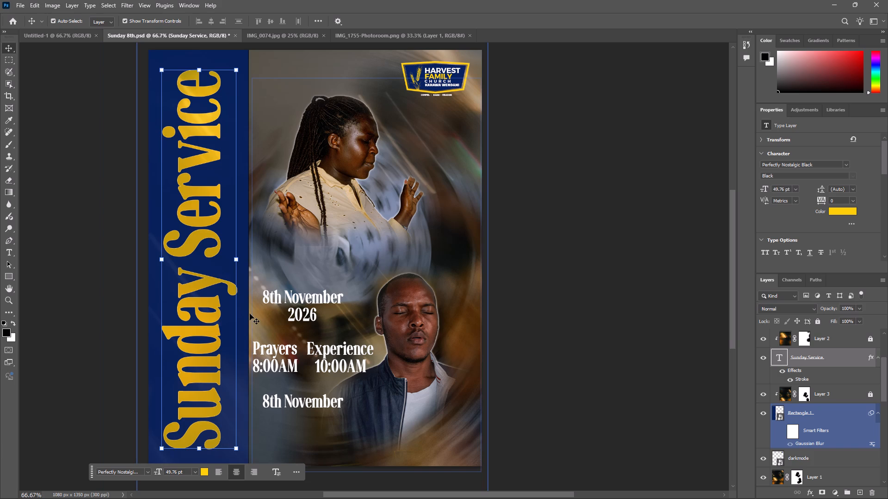
pyautogui.click(554, 305)
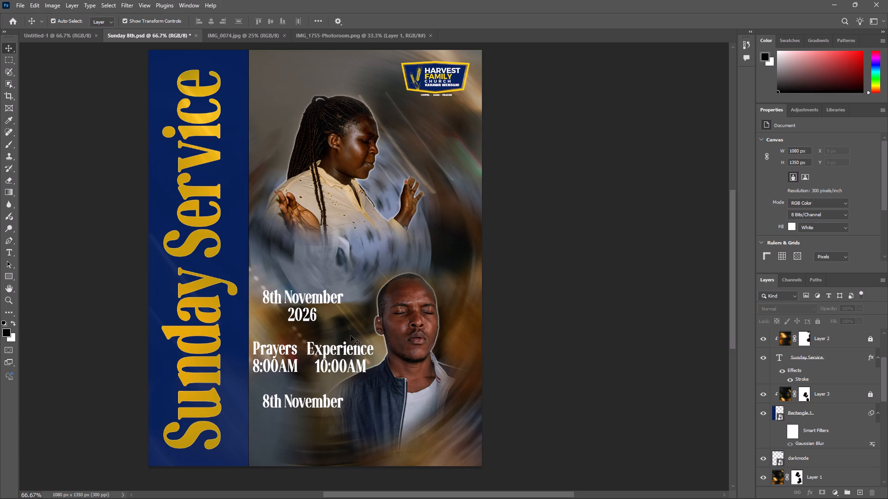
# Add a black Multiply Drop Shadow to the "Sunday Service" title with 35% opacity, 90° angle, 3 px distance and 7 px size, keeping its Stroke.
pyautogui.click(188, 378)
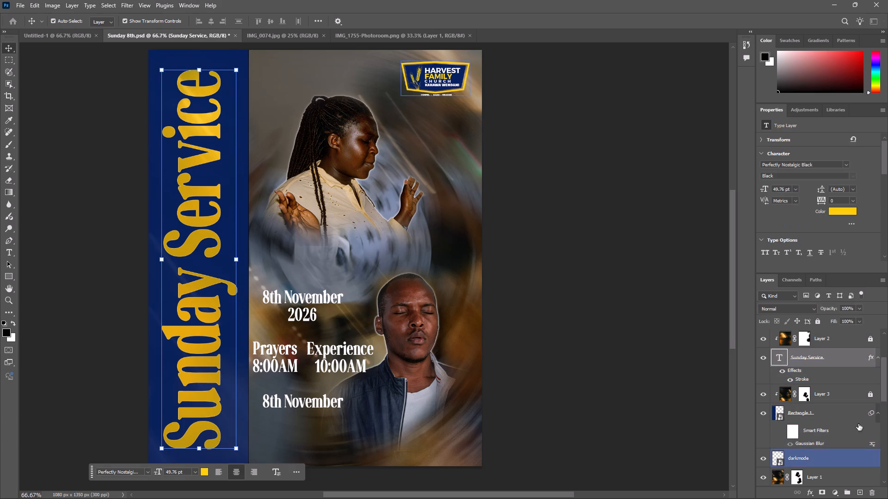
pyautogui.click(813, 493)
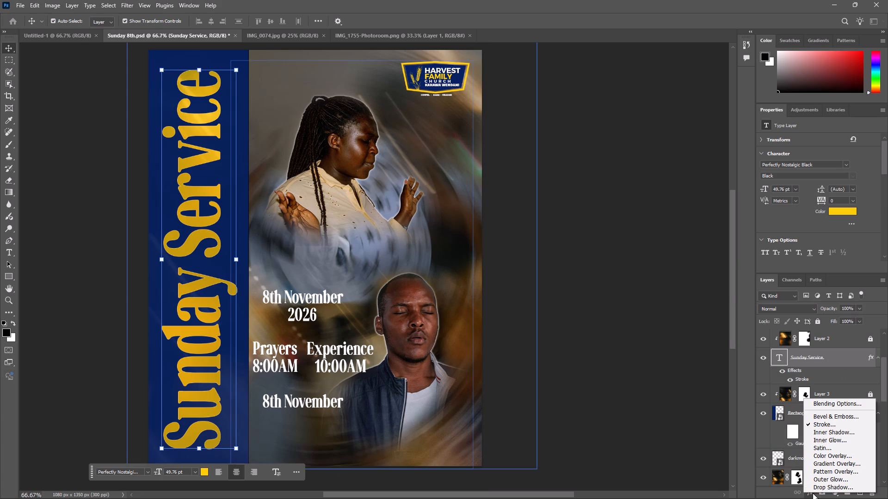
pyautogui.click(820, 484)
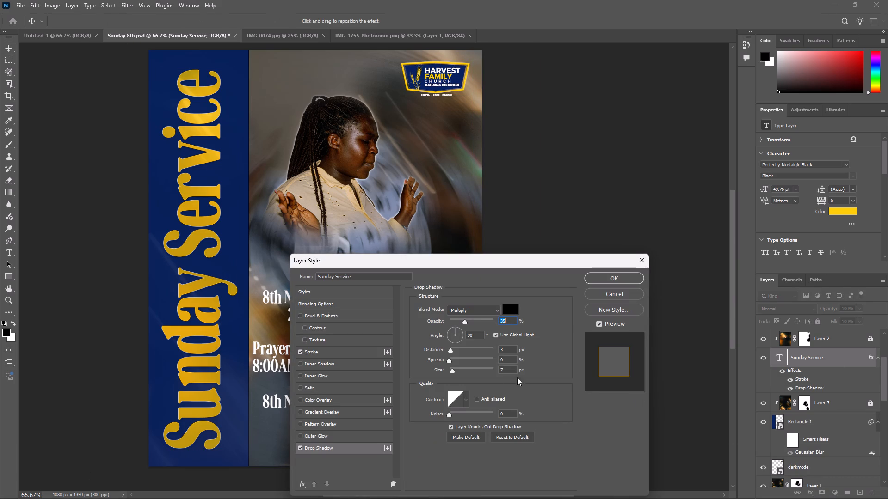
pyautogui.click(299, 351)
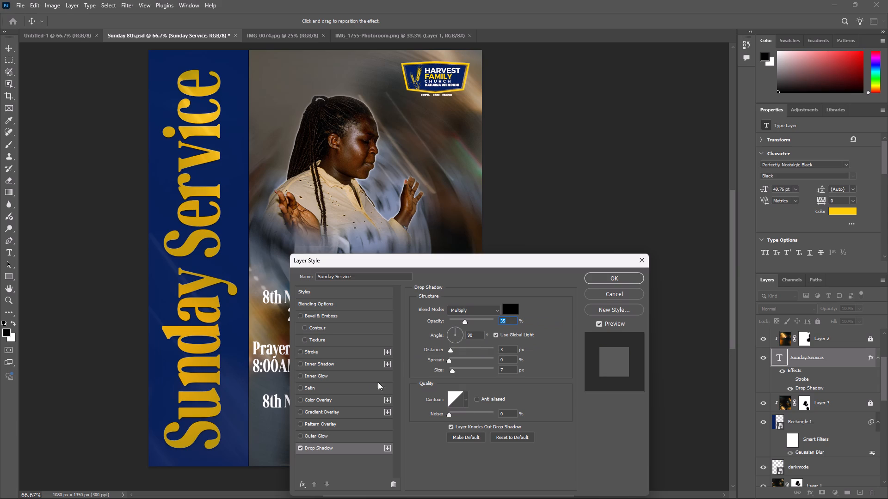
pyautogui.click(300, 350)
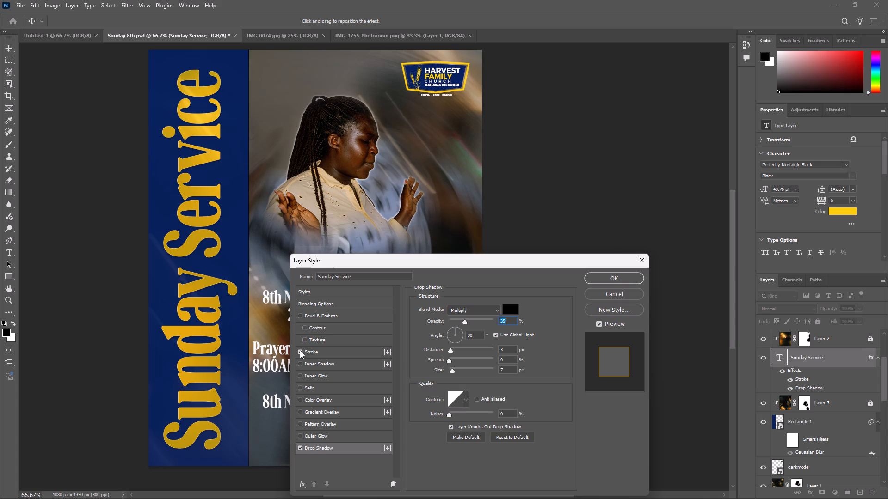
pyautogui.click(615, 279)
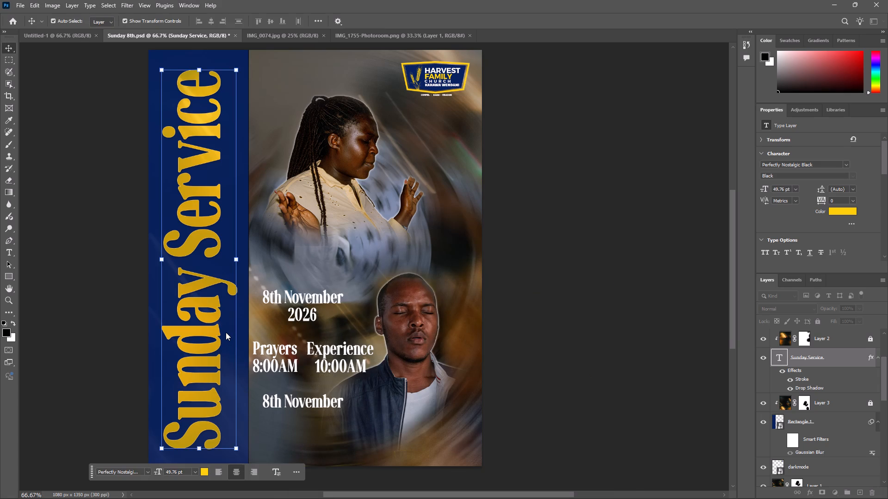
# Examine the shadow on the "Sunday Service" lettering up close, and review the whole poster with nothing selected.
pyautogui.hotkey('ctrl', '=')
pyautogui.hotkey('ctrl', '=')
pyautogui.hscroll(-4, 226, 332)
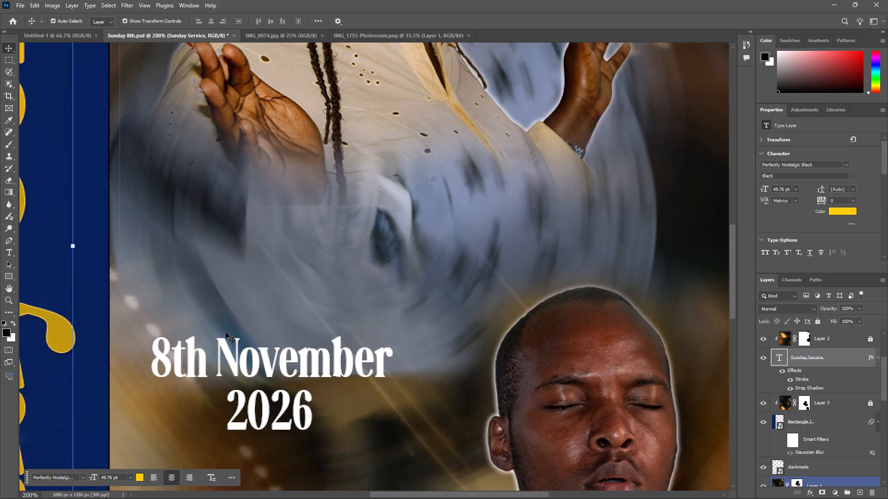
pyautogui.hscroll(-3, 226, 332)
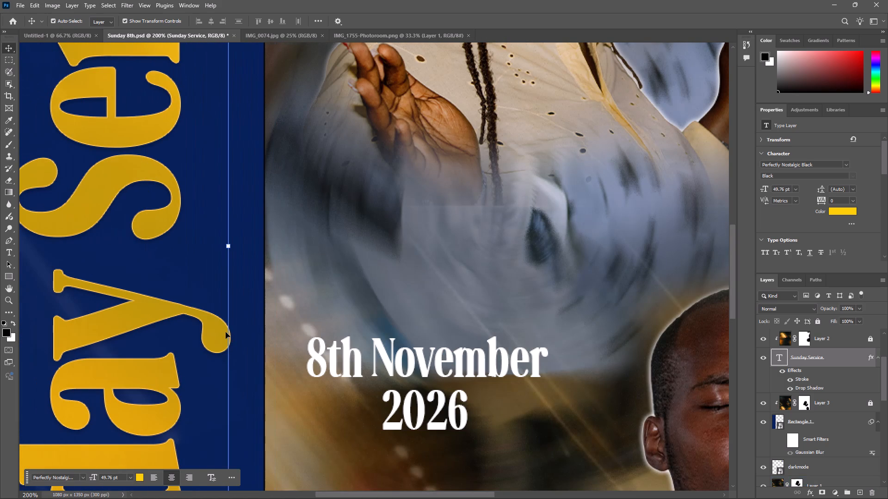
pyautogui.hotkey('ctrl', '-')
pyautogui.hotkey('ctrl', '-')
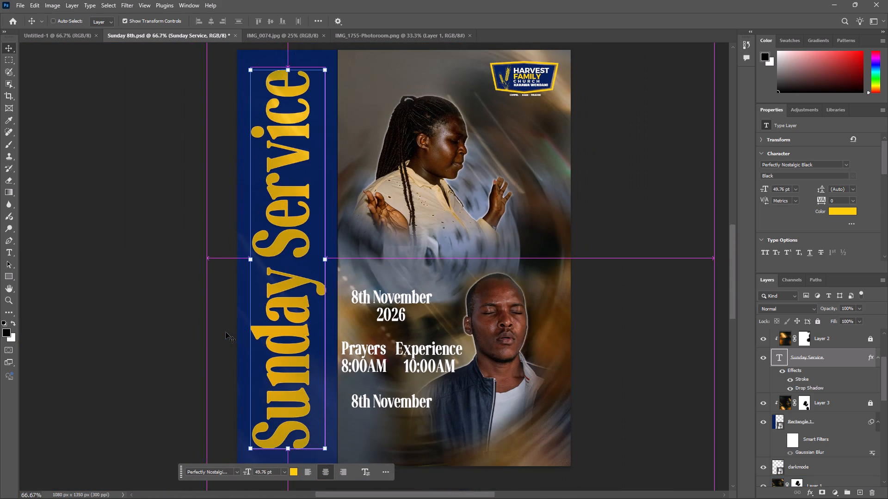
pyautogui.scroll(1, 226, 332)
pyautogui.scroll(-1, 226, 332)
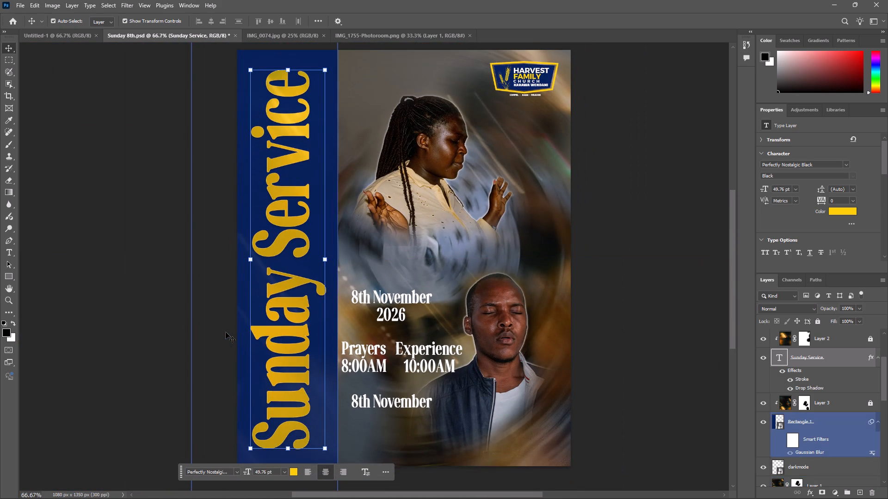
pyautogui.hscroll(2, 226, 332)
pyautogui.hotkey('ctrl', '-')
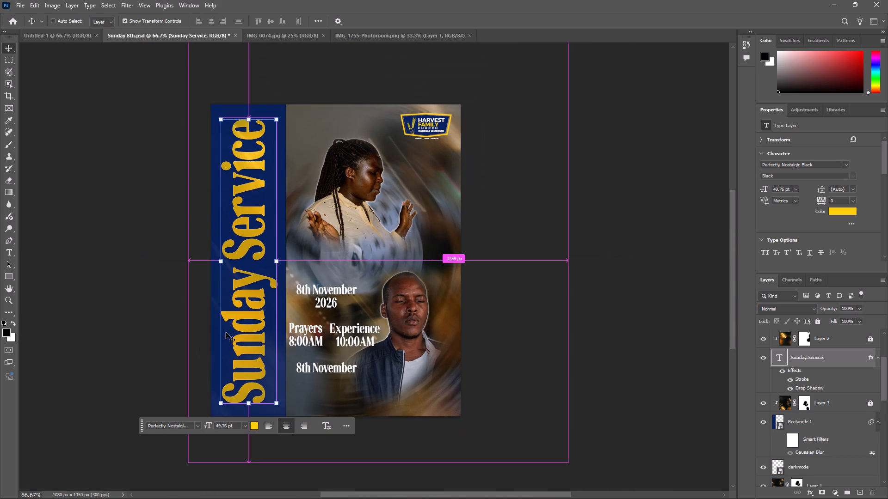
pyautogui.click(585, 353)
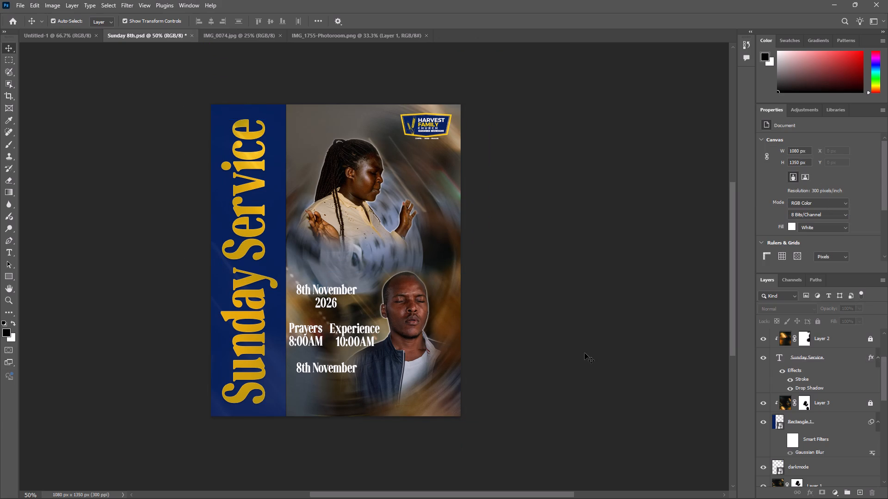
# Save the poster document.
pyautogui.hotkey('ctrl', 's')
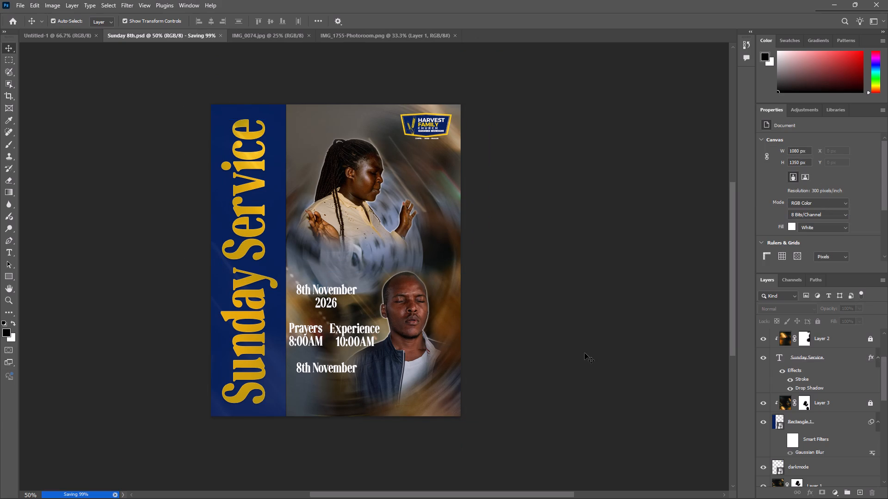
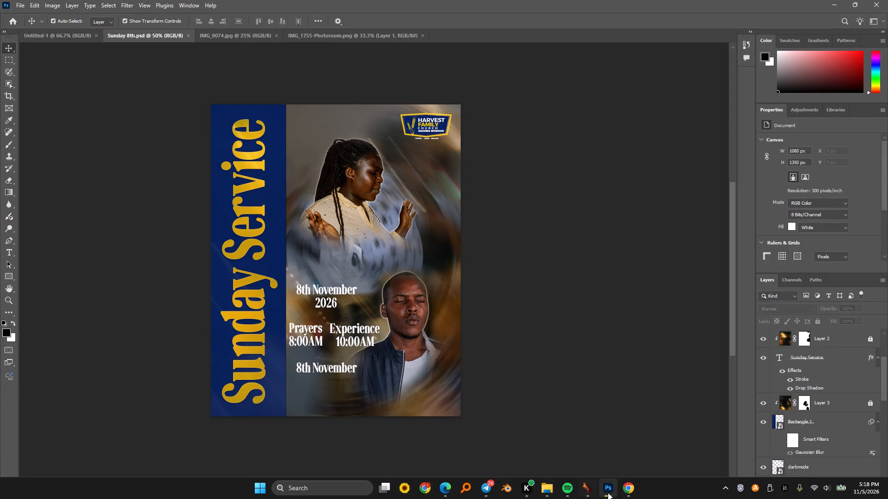
# Switch from Photoshop to the Chrome browser.
pyautogui.click(634, 492)
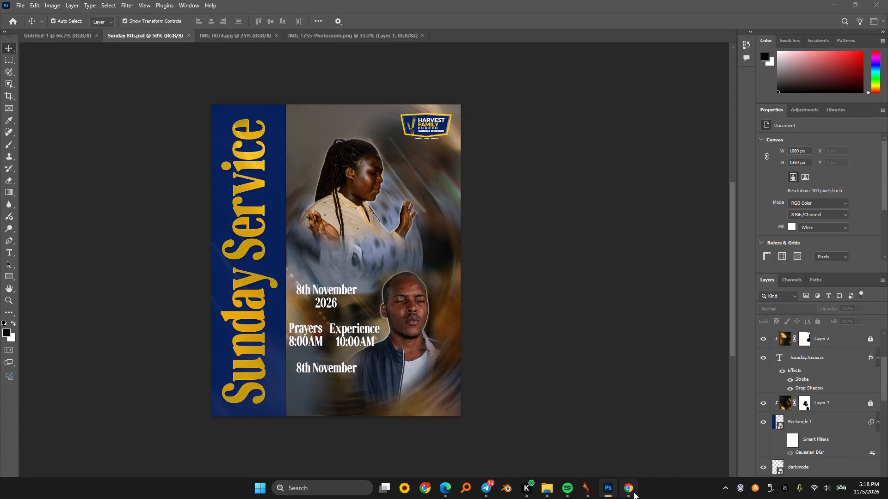
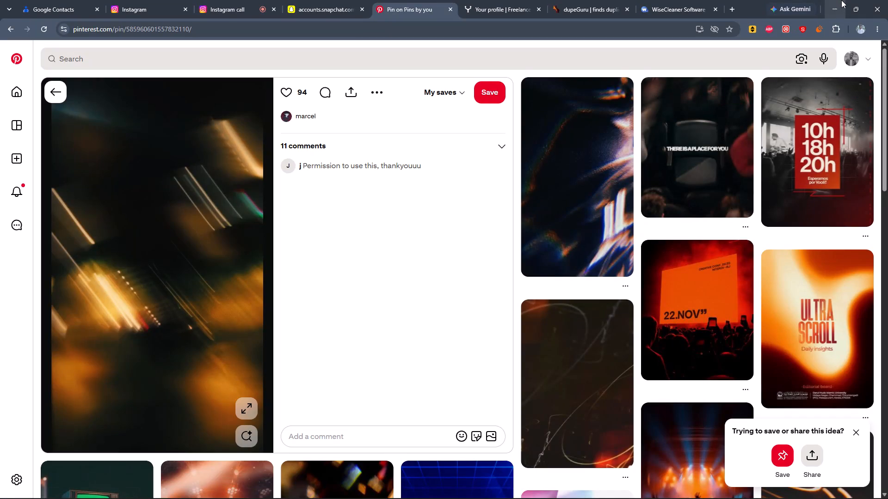
# Switch from the Chrome browser back to Photoshop.
pyautogui.click(841, 0)
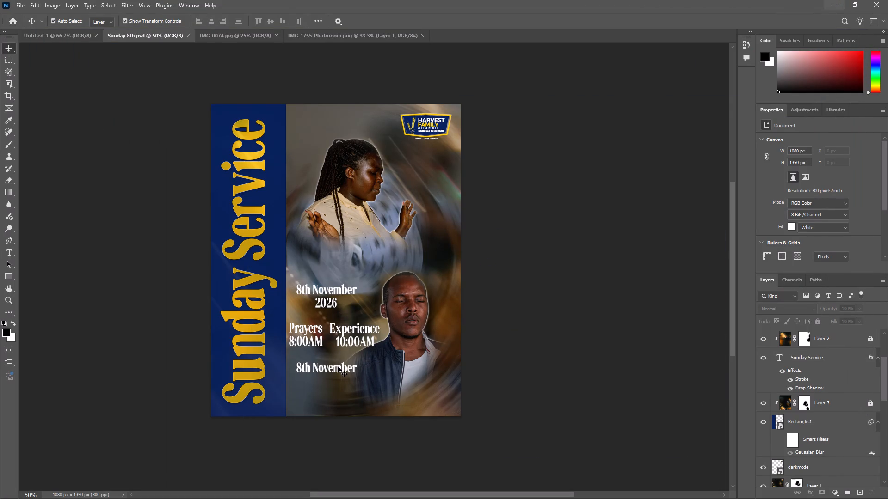
# Replace the duplicate "8th November" text below the service times with "Kahawa Wendani".
pyautogui.tripleClick(333, 367)
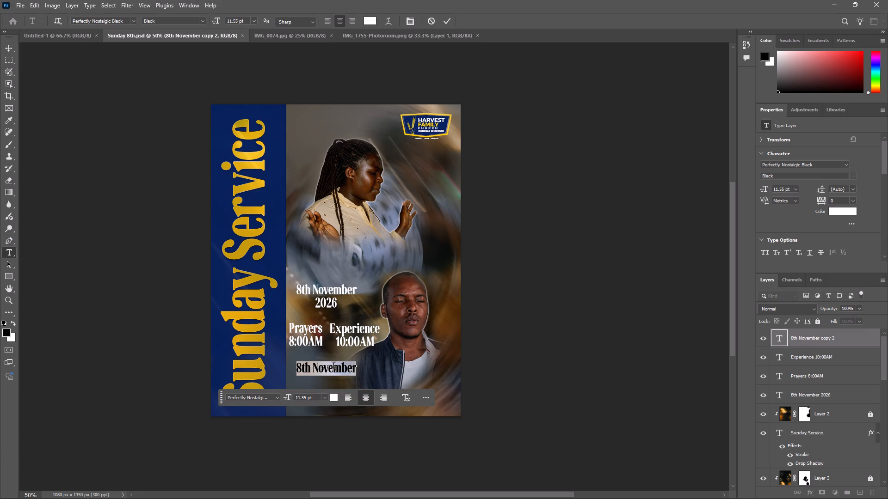
pyautogui.press('k')
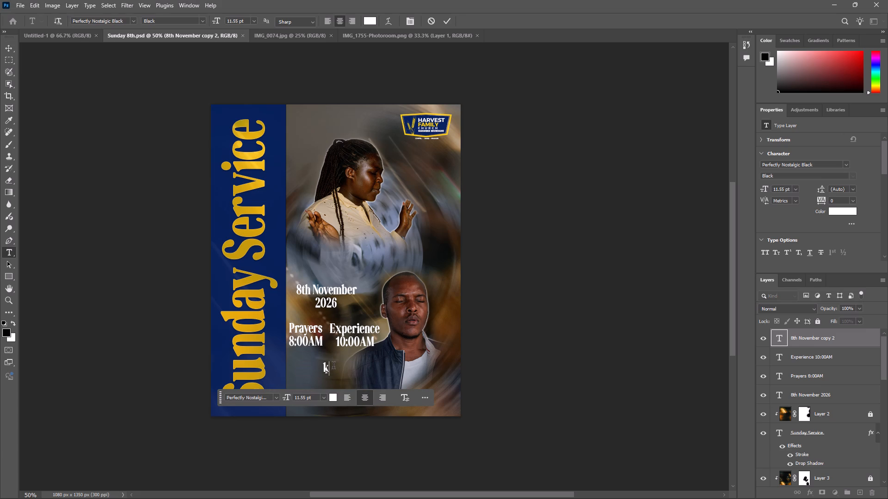
pyautogui.press('BackSpace')
pyautogui.hotkey('shift', 'k')
pyautogui.press('a')
pyautogui.write('hawa')
pyautogui.press('space')
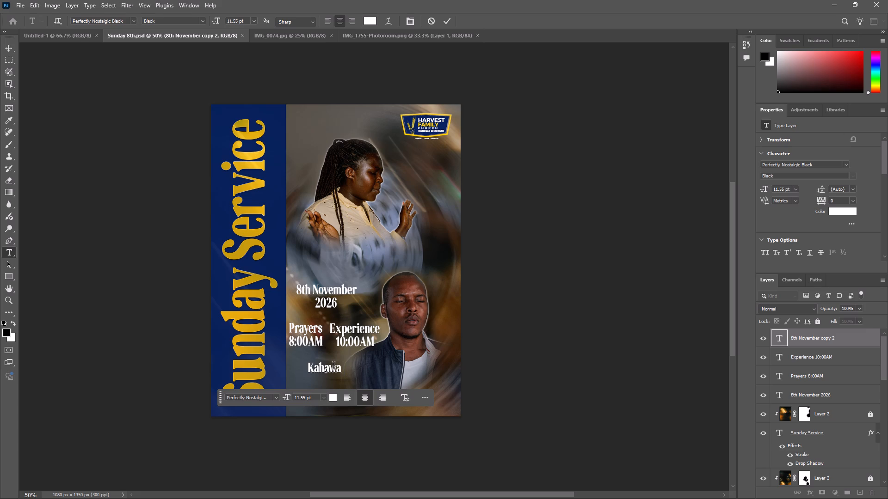
pyautogui.write('We')
pyautogui.write('nda')
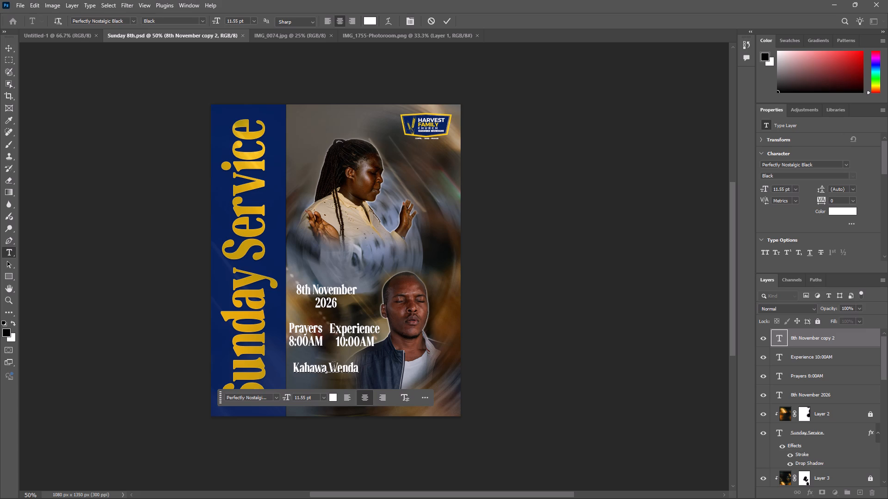
pyautogui.write('ni')
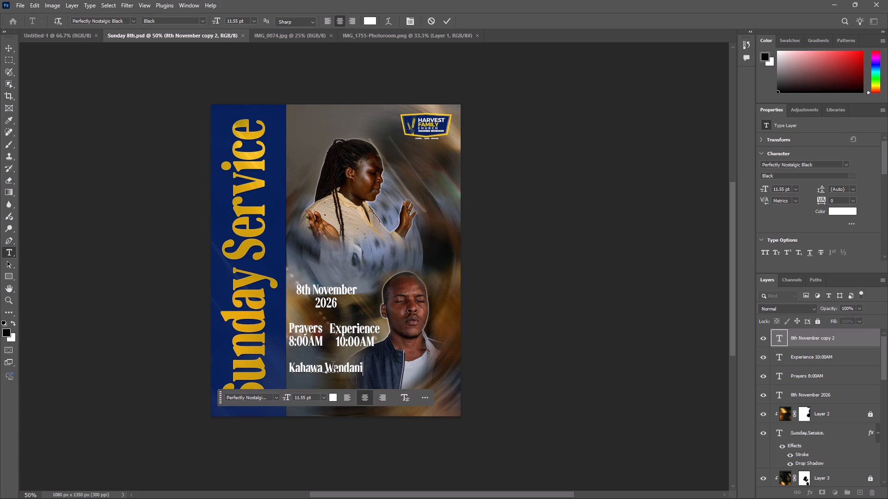
# Add a second line reading "Primary Sch" to the Kahawa Wendani venue text and commit the edit.
pyautogui.press('Return')
pyautogui.hotkey('shift', 'p')
pyautogui.write('rim')
pyautogui.write('ary')
pyautogui.press('space')
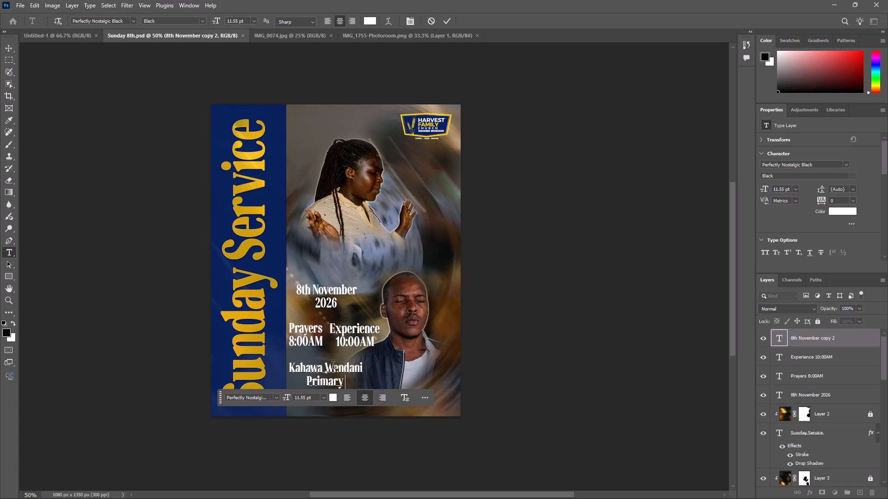
pyautogui.hotkey('shift', 's')
pyautogui.write('ch')
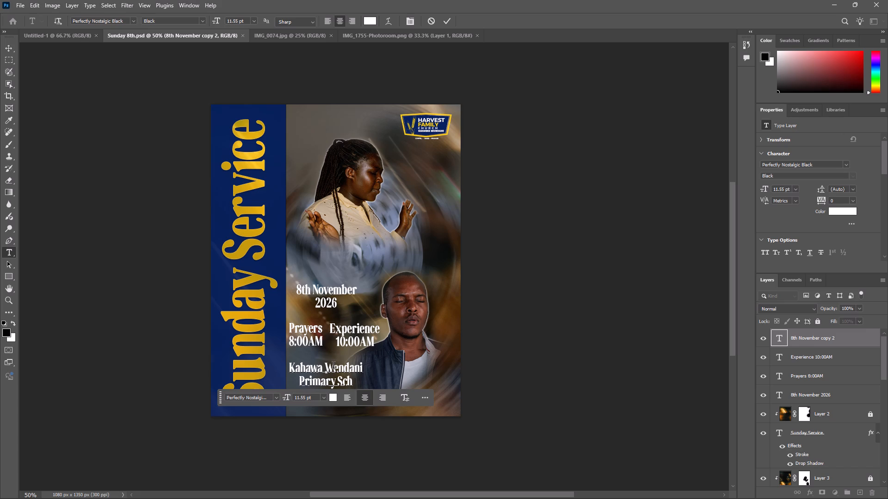
pyautogui.click(449, 23)
pyautogui.click(518, 170)
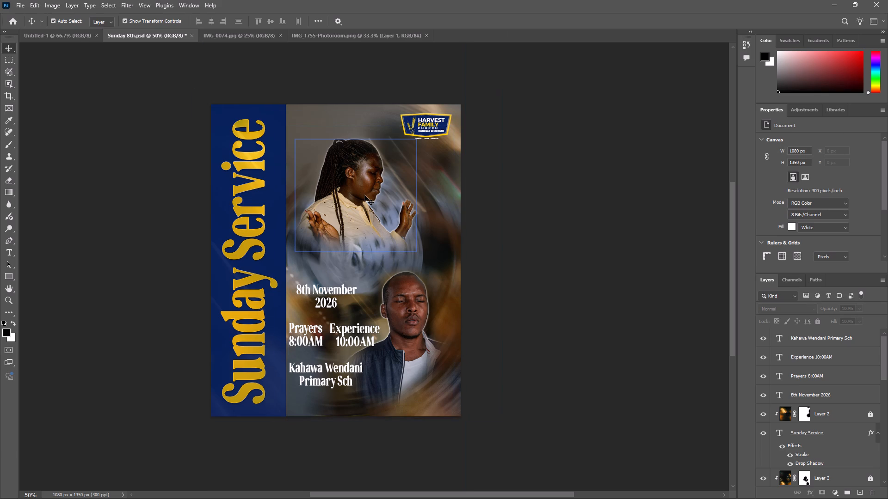
# Nudge the blue side panel behind the title leftward to an X position of -164 px.
pyautogui.hotkey('ctrl', '=')
pyautogui.hotkey('ctrl', '=')
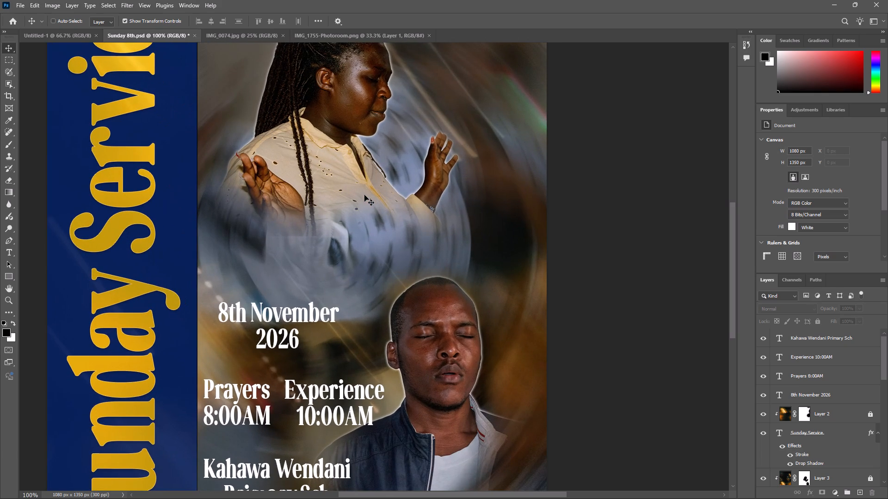
pyautogui.hotkey('ctrl', '-')
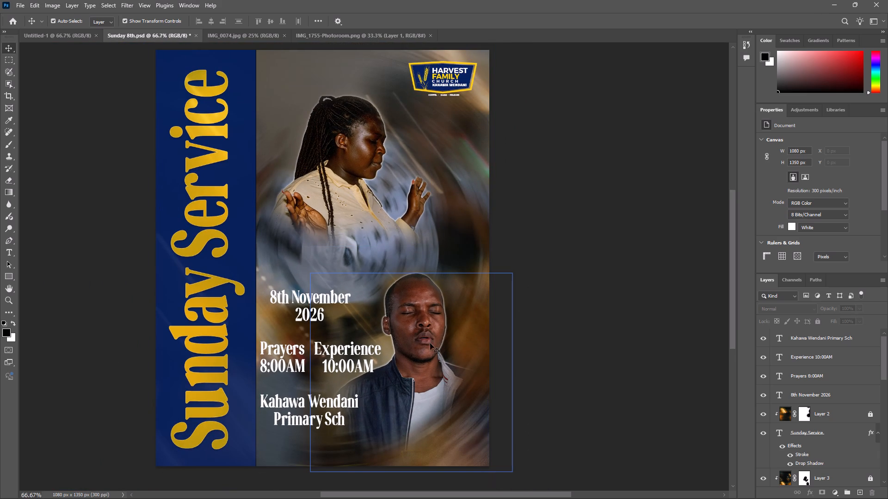
pyautogui.click(248, 401)
pyautogui.press('Left')
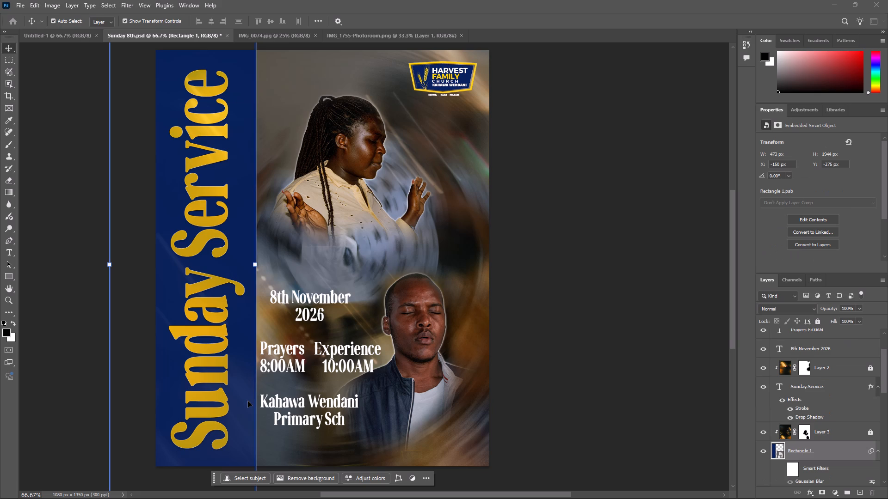
pyautogui.press('Left')
pyautogui.press('Left')
pyautogui.press('Left')
pyautogui.press('Left')
pyautogui.press('Left')
pyautogui.press('Left')
pyautogui.press('Left')
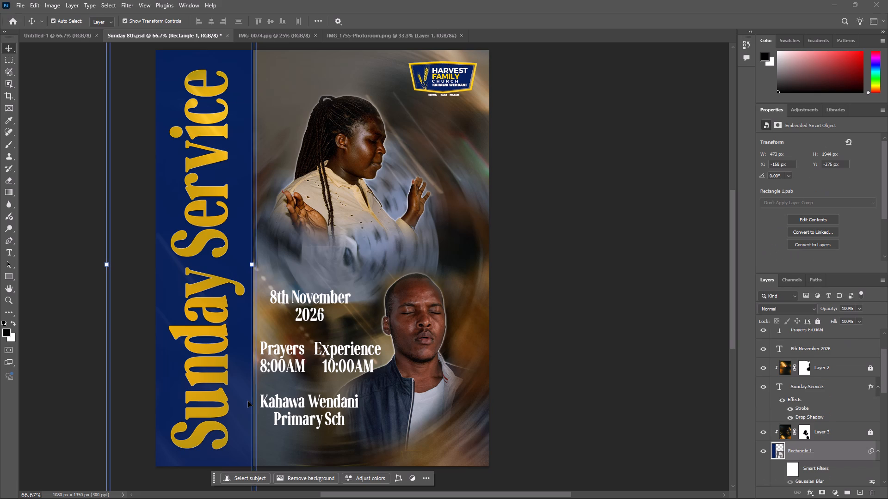
pyautogui.press('Left')
pyautogui.press('Left')
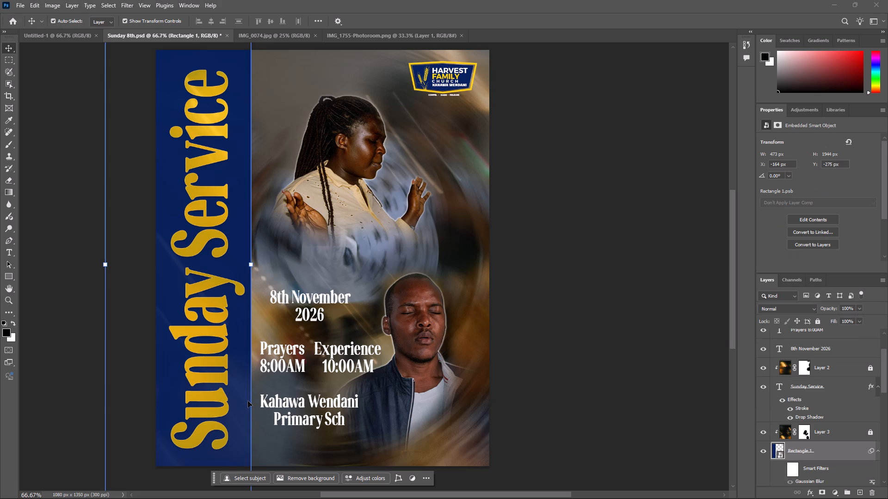
pyautogui.click(538, 371)
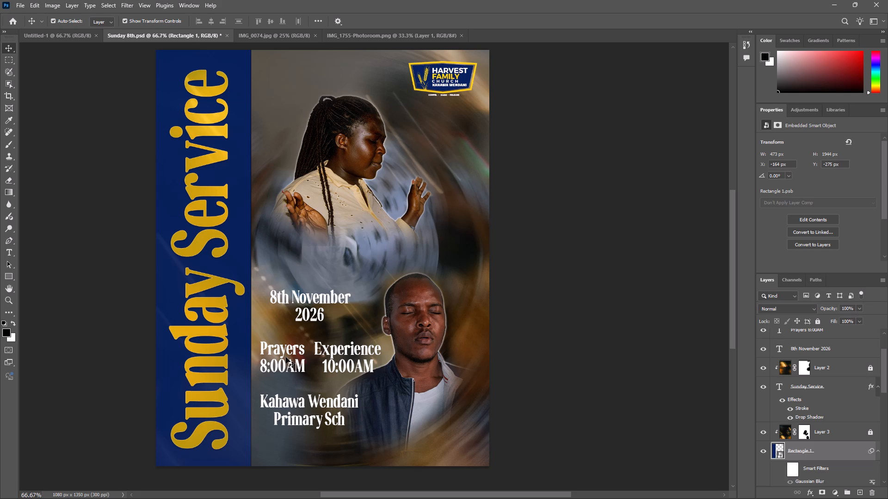
# Nudge the linked Prayers and Experience time texts leftward toward the blue panel and slightly upward.
pyautogui.click(292, 349)
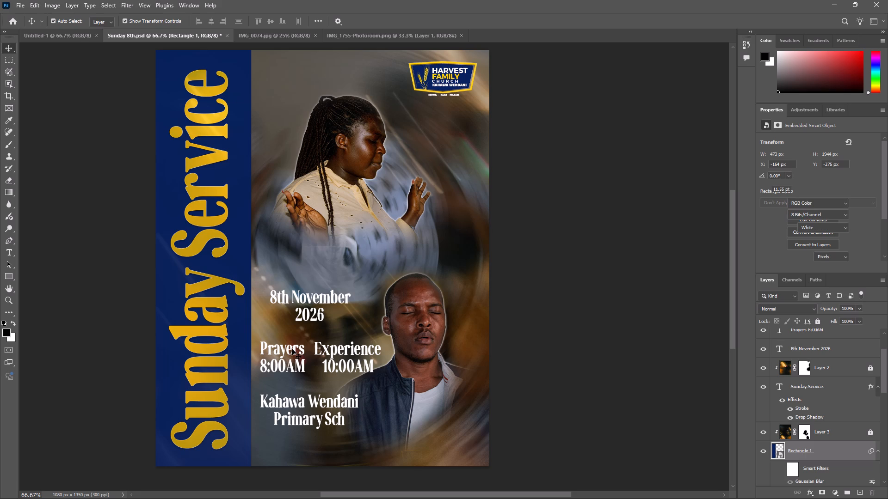
pyautogui.press('Left')
pyautogui.press('Left')
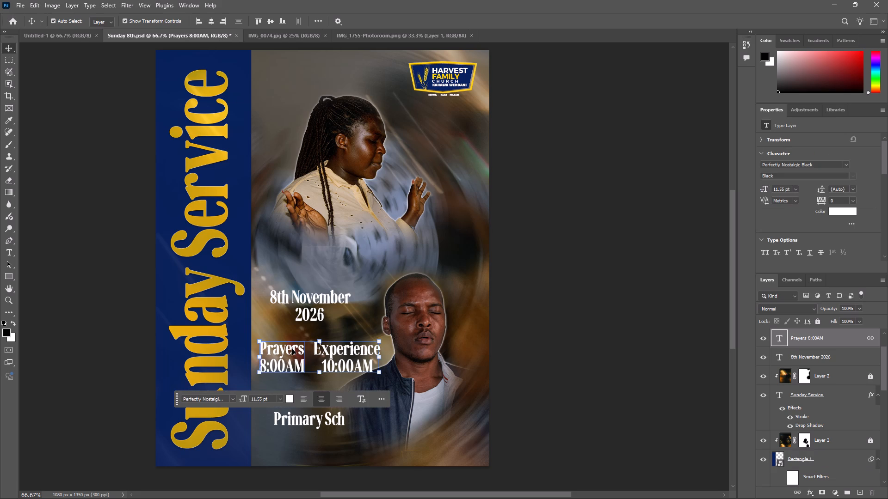
pyautogui.press('Left')
pyautogui.press('Left')
pyautogui.press('Left')
pyautogui.press('Left')
pyautogui.press('Left')
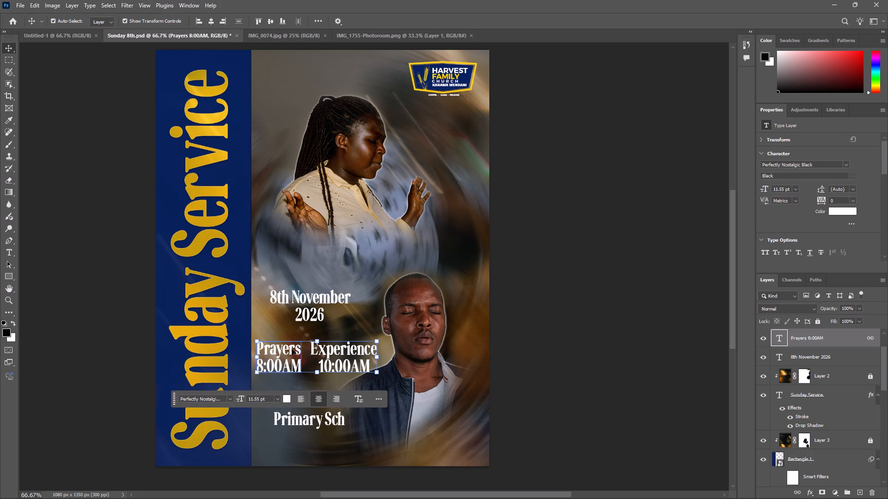
pyautogui.press('Up')
pyautogui.press('Up')
pyautogui.press('Up')
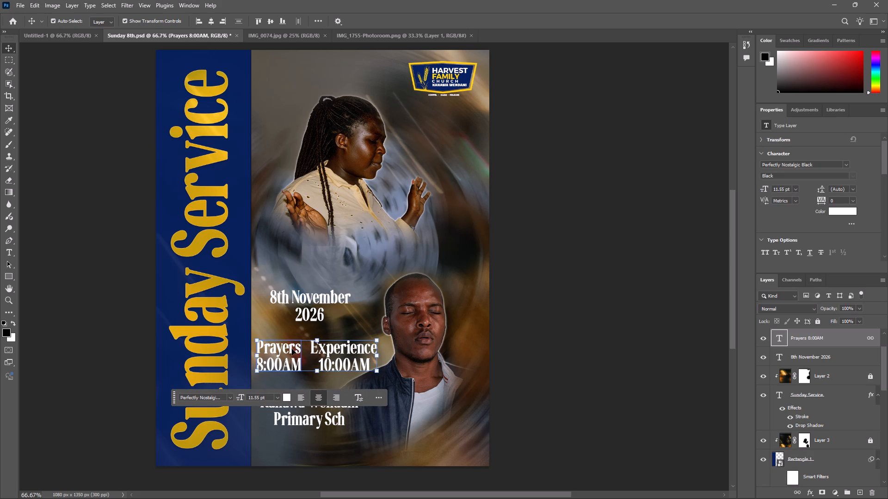
pyautogui.press('Down')
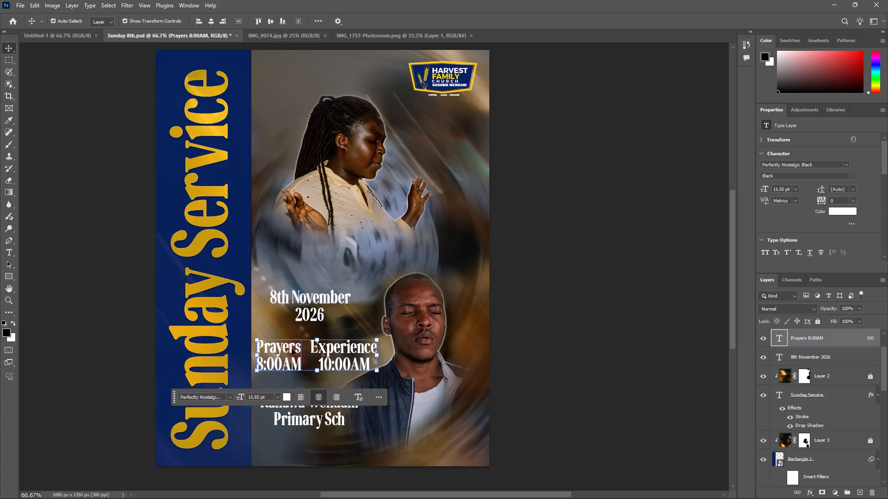
pyautogui.press('Down')
pyautogui.click(572, 377)
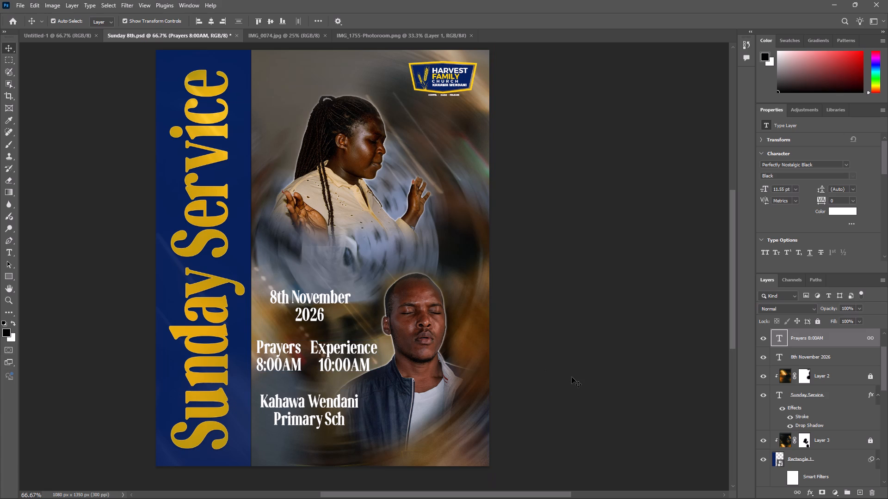
pyautogui.click(572, 377)
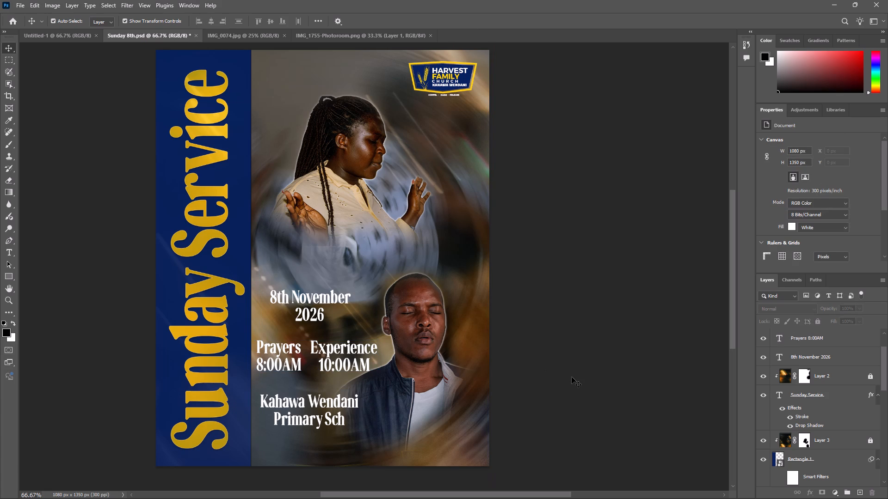
# Enlarge the praying woman's photo proportionally to about 557 × 516 px, extending it upward and toward the blue title panel.
pyautogui.scroll(2, 572, 377)
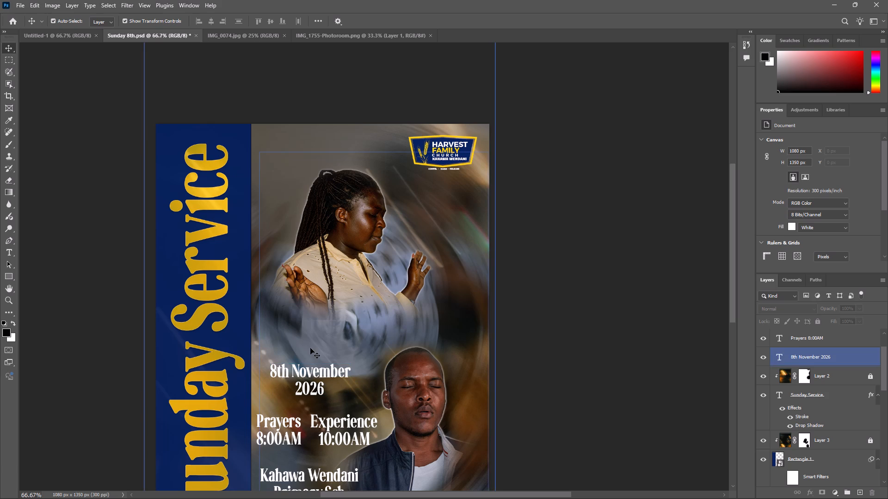
pyautogui.scroll(-1, 310, 348)
pyautogui.scroll(2, 310, 348)
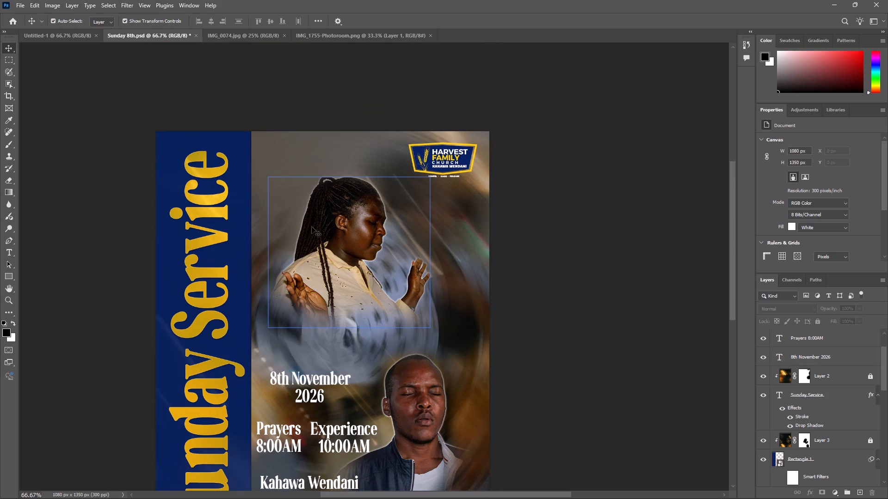
pyautogui.click(312, 227)
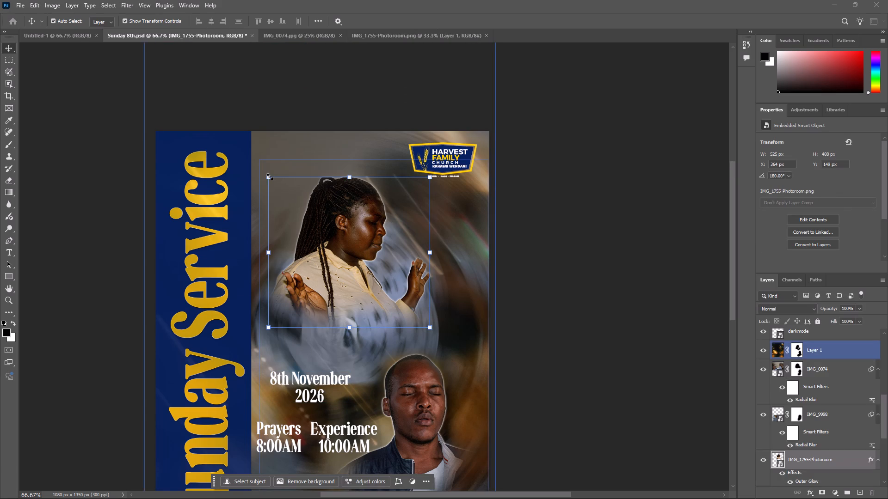
pyautogui.moveTo(270, 176); pyautogui.dragTo(247, 154)
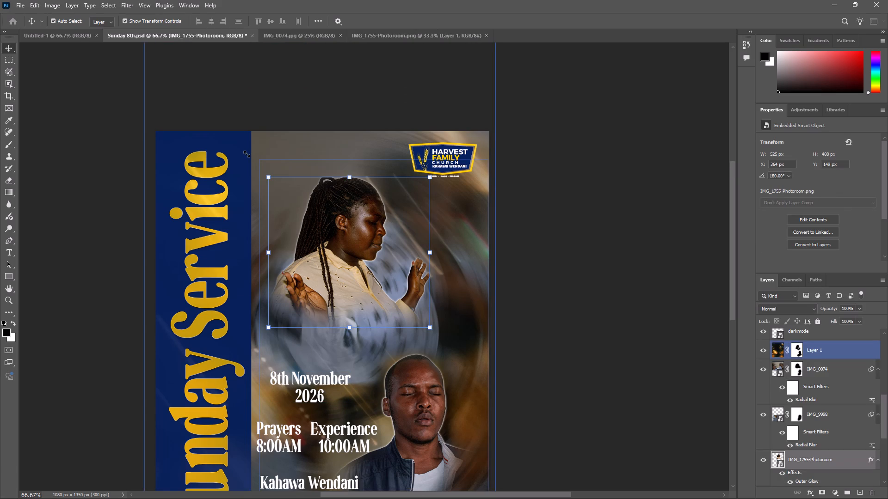
pyautogui.moveTo(247, 154); pyautogui.dragTo(246, 145)
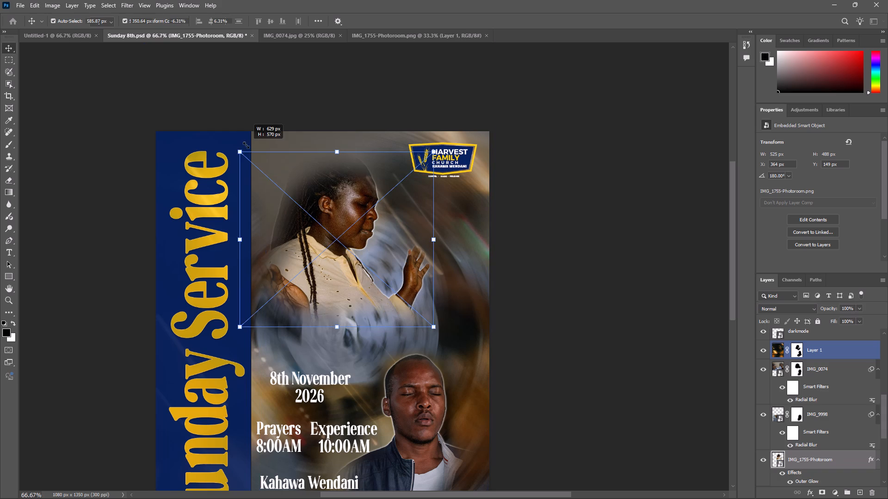
pyautogui.moveTo(246, 145); pyautogui.dragTo(265, 151)
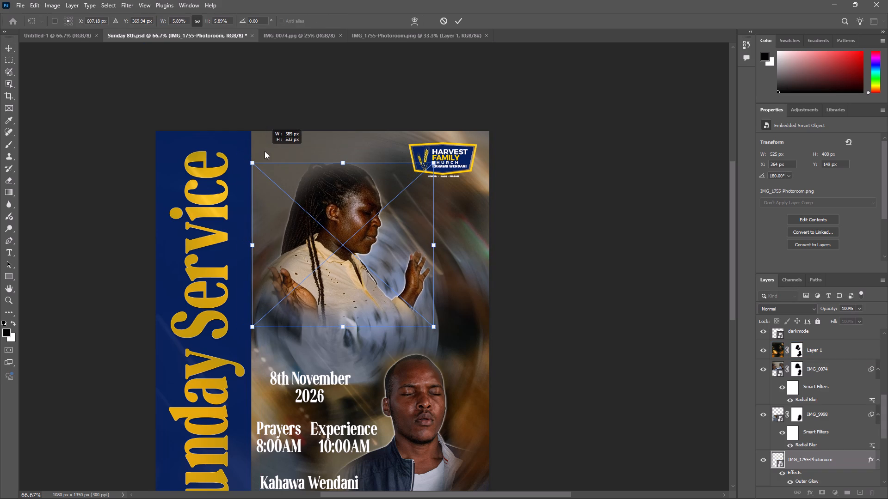
pyautogui.moveTo(265, 151); pyautogui.dragTo(271, 157)
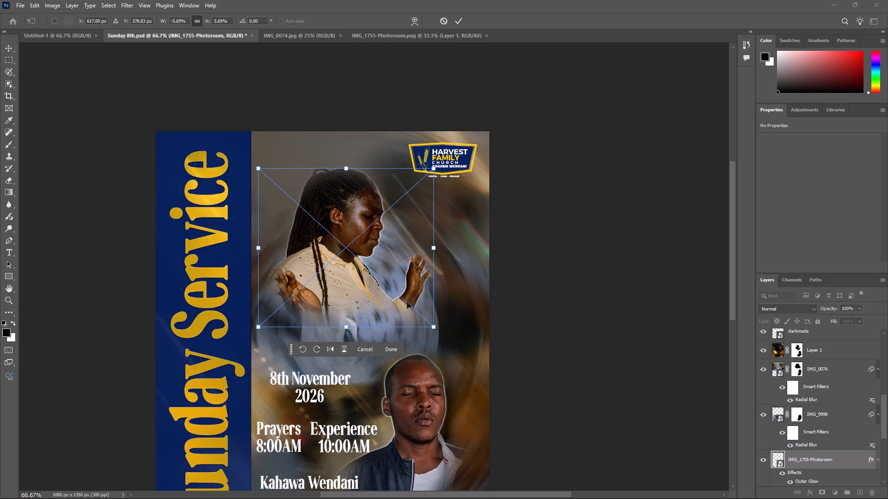
pyautogui.click(392, 347)
pyautogui.click(635, 350)
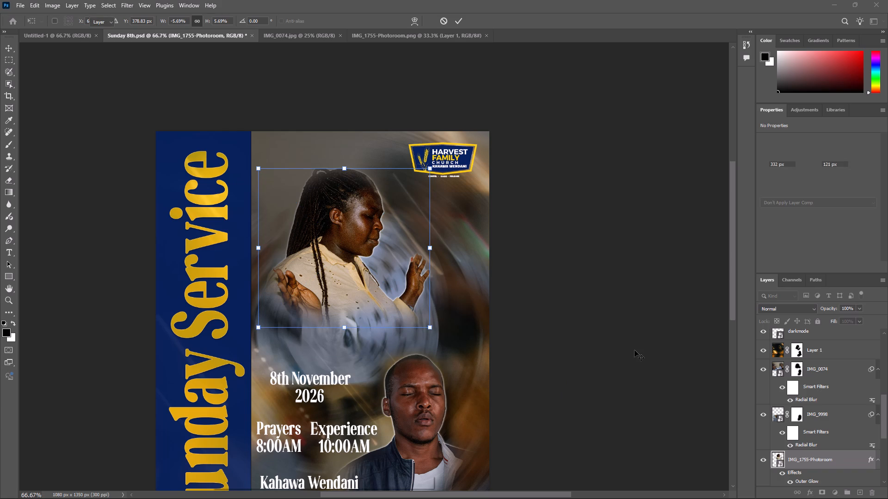
pyautogui.click(455, 18)
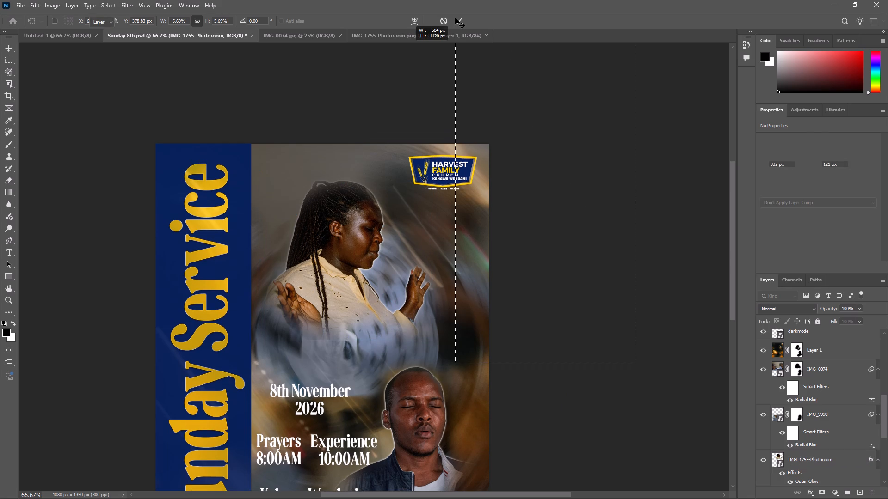
pyautogui.click(529, 157)
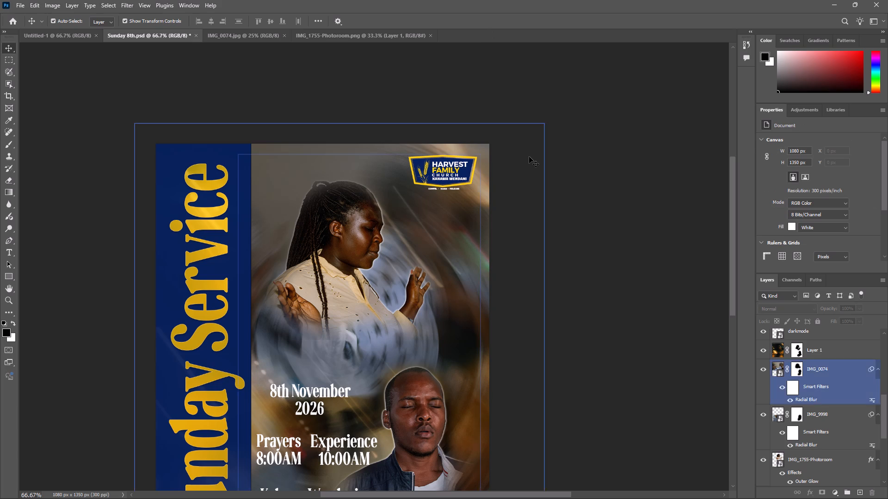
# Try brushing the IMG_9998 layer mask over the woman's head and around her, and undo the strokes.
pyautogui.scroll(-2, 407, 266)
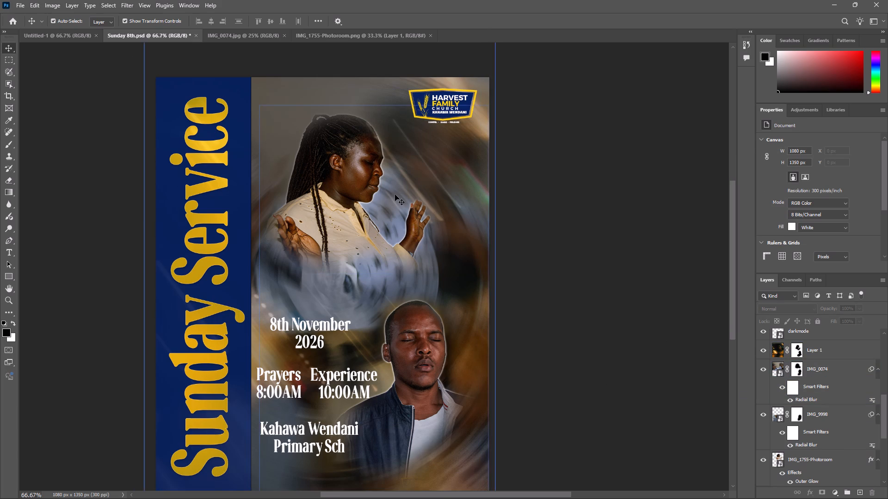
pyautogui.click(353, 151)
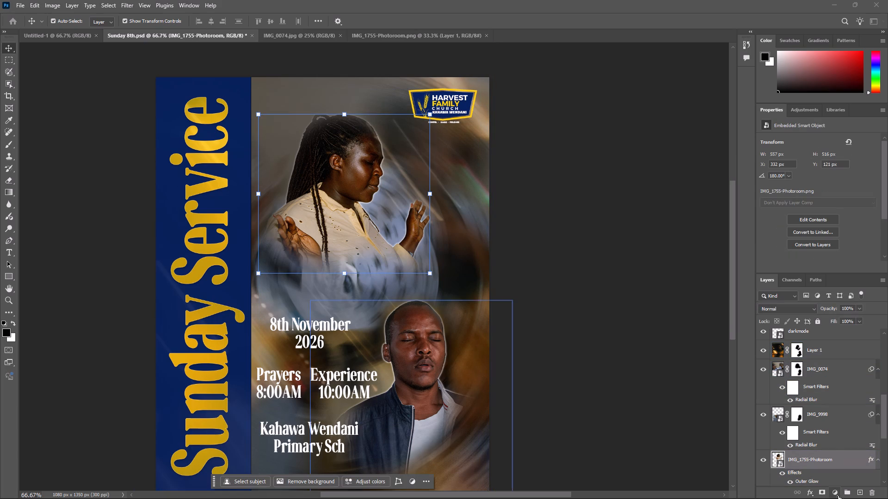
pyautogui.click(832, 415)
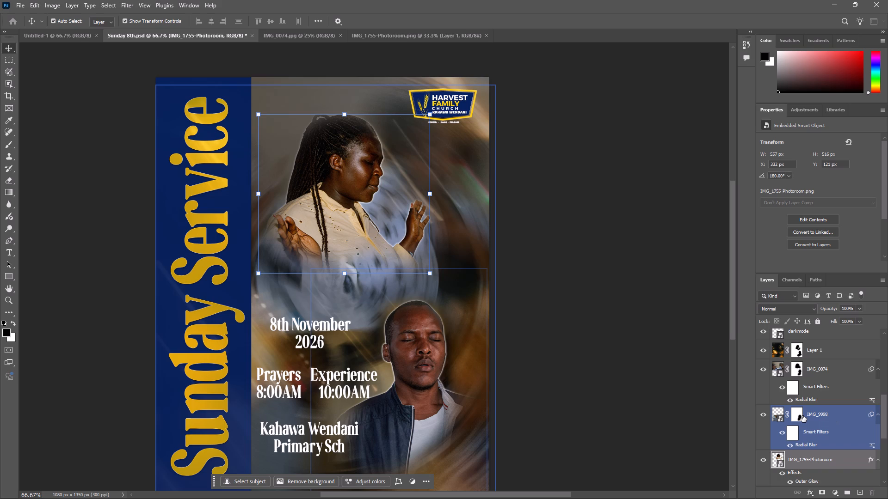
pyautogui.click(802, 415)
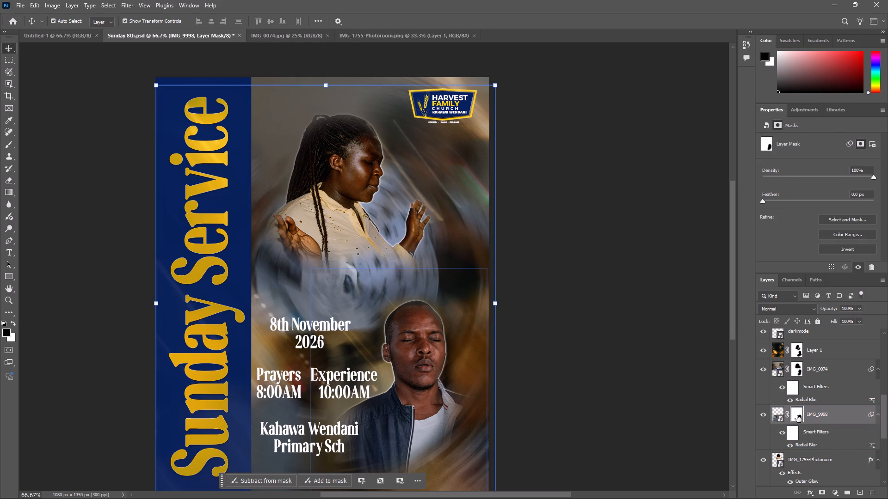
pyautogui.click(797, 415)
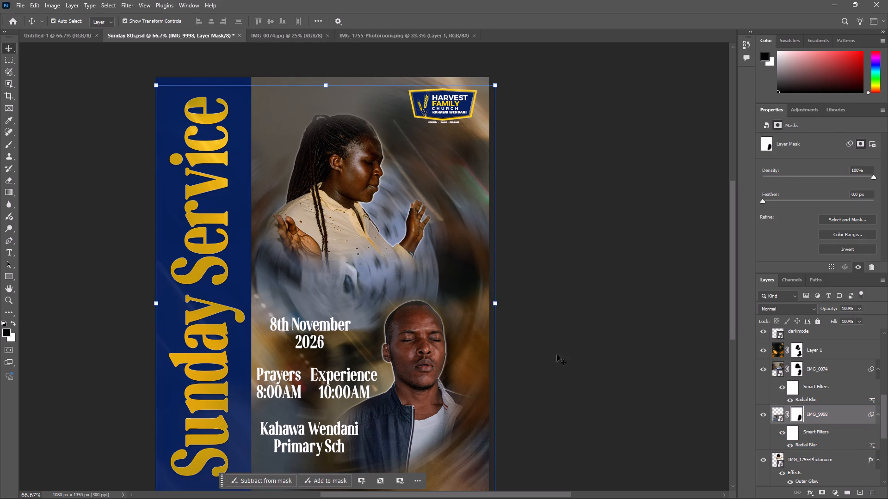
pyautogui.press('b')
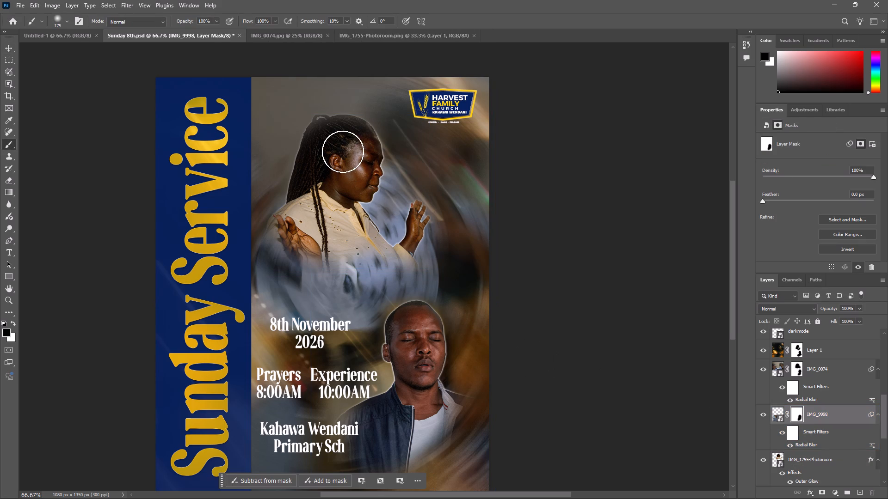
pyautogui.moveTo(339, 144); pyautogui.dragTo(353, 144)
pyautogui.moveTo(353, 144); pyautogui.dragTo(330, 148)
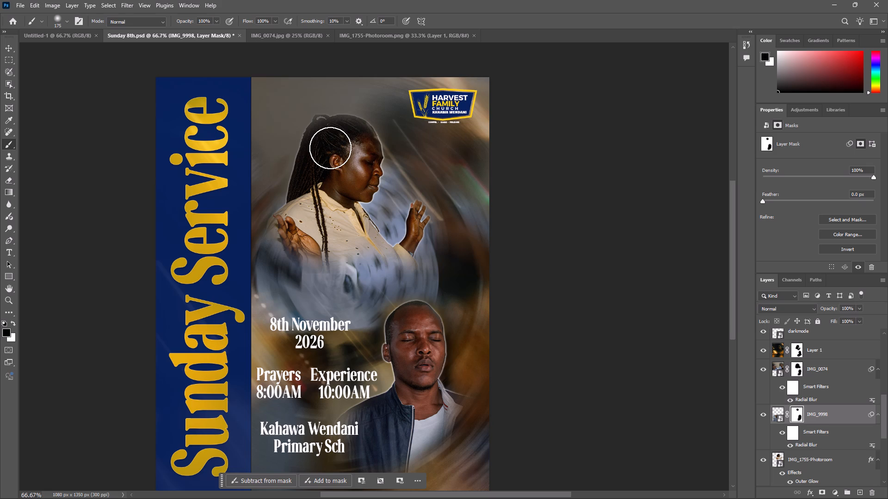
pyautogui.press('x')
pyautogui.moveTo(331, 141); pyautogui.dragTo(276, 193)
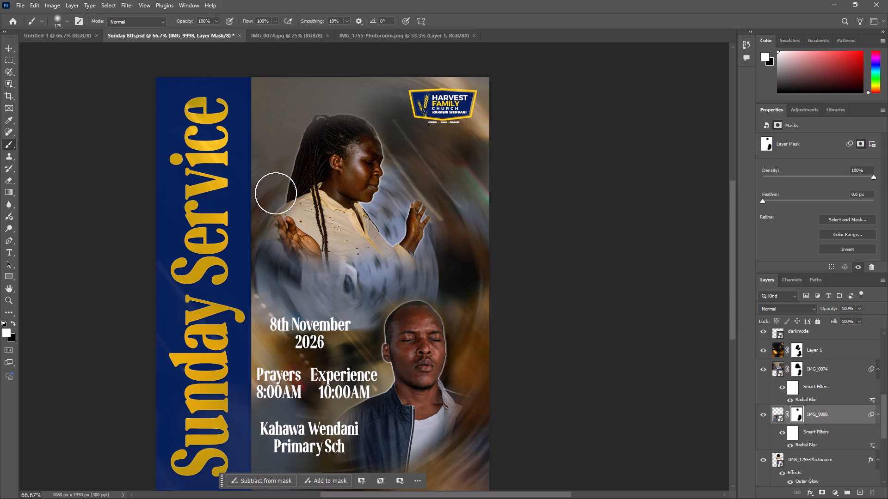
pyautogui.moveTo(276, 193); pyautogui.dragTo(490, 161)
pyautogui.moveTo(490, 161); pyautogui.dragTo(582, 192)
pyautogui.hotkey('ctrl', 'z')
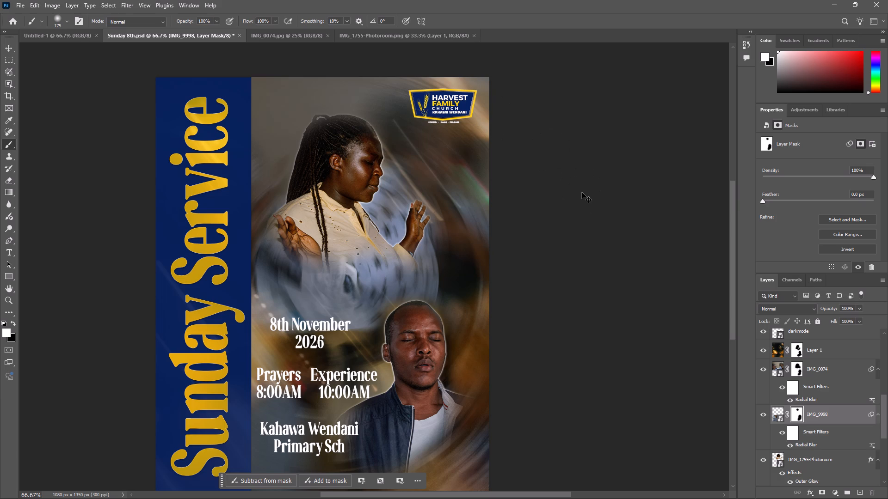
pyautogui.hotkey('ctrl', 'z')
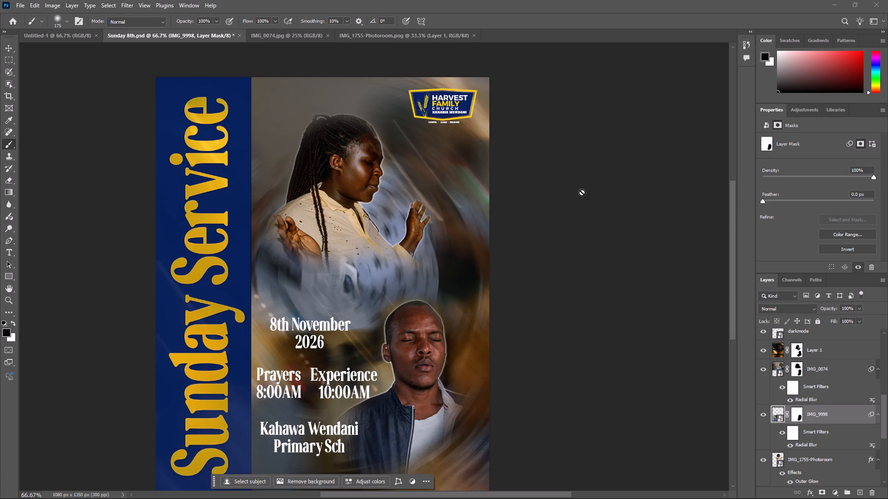
# Brush black over the woman's head and hair on the IMG_9998 layer mask to hide the blurred overlay there.
pyautogui.click(826, 356)
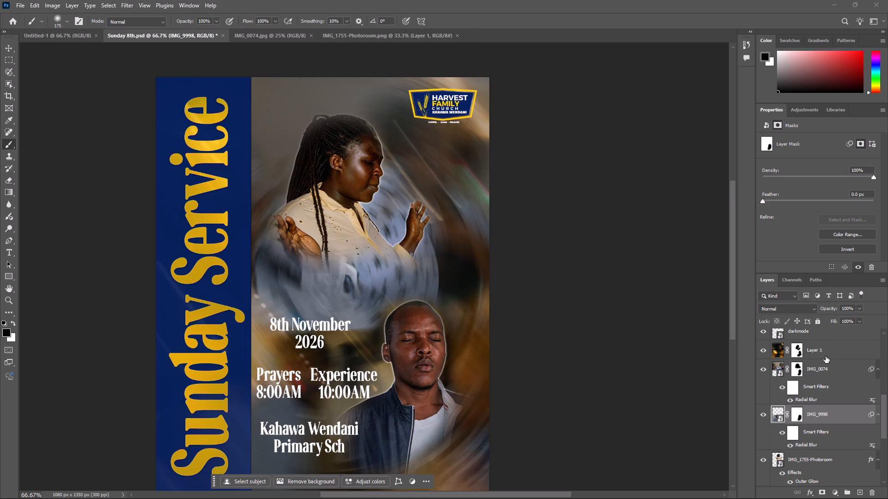
pyautogui.click(799, 368)
pyautogui.scroll(2, 799, 368)
pyautogui.scroll(-3, 799, 368)
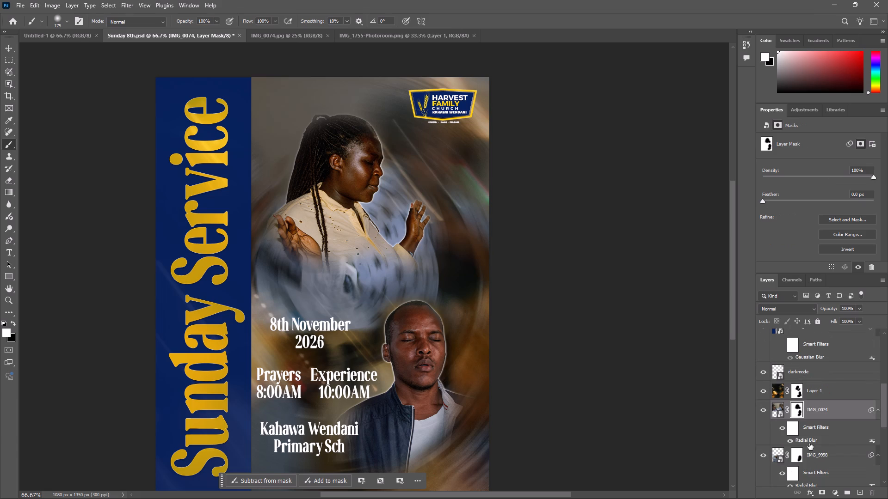
pyautogui.click(799, 452)
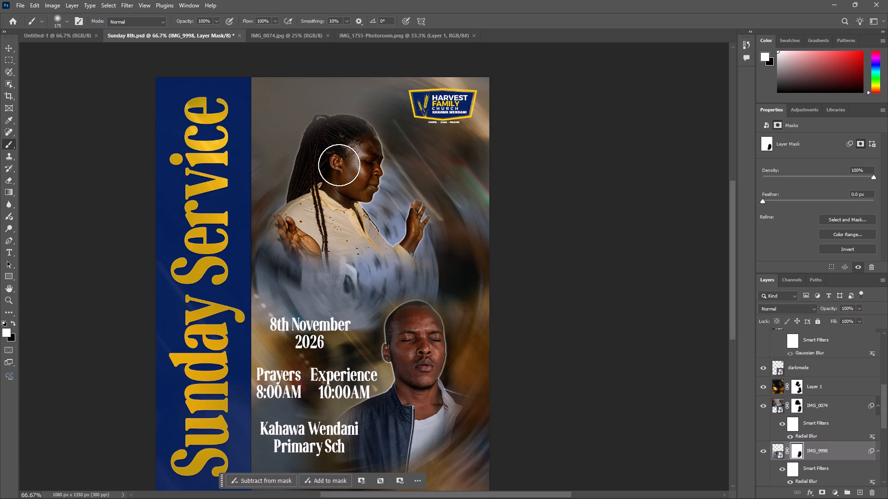
pyautogui.moveTo(339, 154); pyautogui.dragTo(345, 148)
pyautogui.moveTo(345, 148); pyautogui.dragTo(310, 165)
pyautogui.press('x')
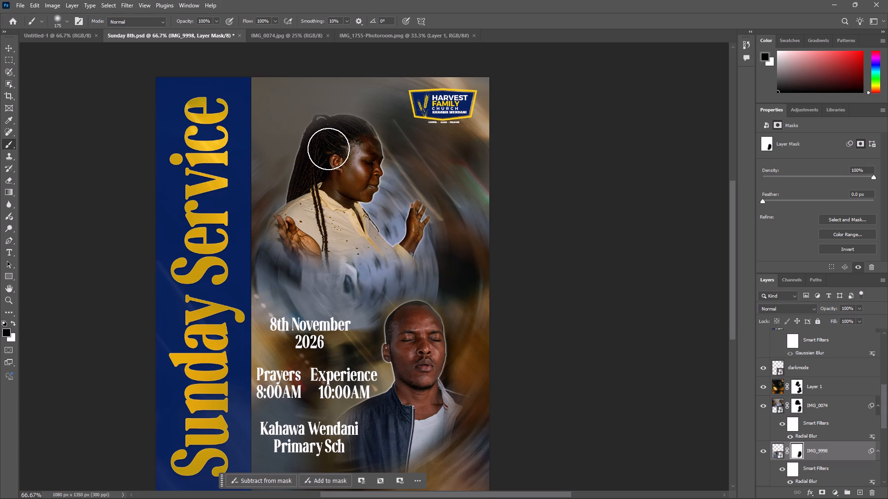
pyautogui.moveTo(328, 149); pyautogui.dragTo(303, 159)
pyautogui.moveTo(303, 159); pyautogui.dragTo(353, 143)
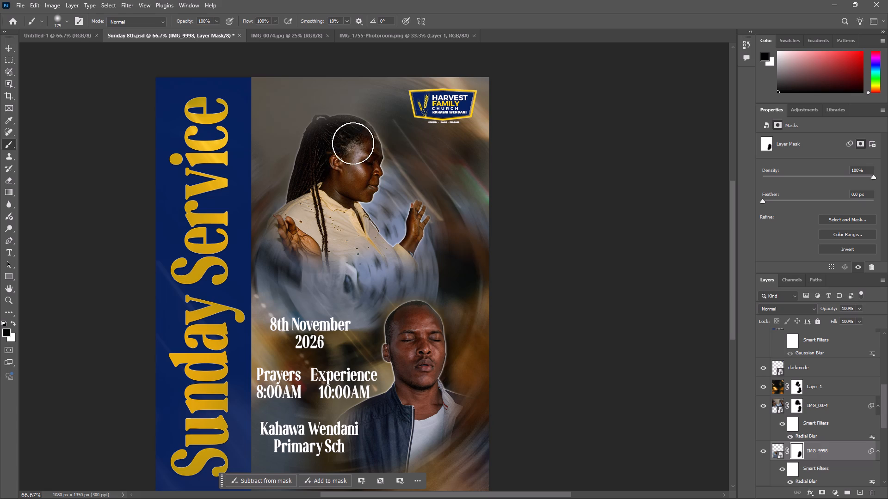
pyautogui.moveTo(353, 143); pyautogui.dragTo(335, 160)
# Set the brush smoothing to 100%.
pyautogui.moveTo(323, 20); pyautogui.dragTo(498, 56)
# Examine the praying woman's photo and the blurred area below her up close, and look through the whole layer stack.
pyautogui.hotkey('ctrl', '=')
pyautogui.hotkey('ctrl', '=')
pyautogui.scroll(6, 355, 178)
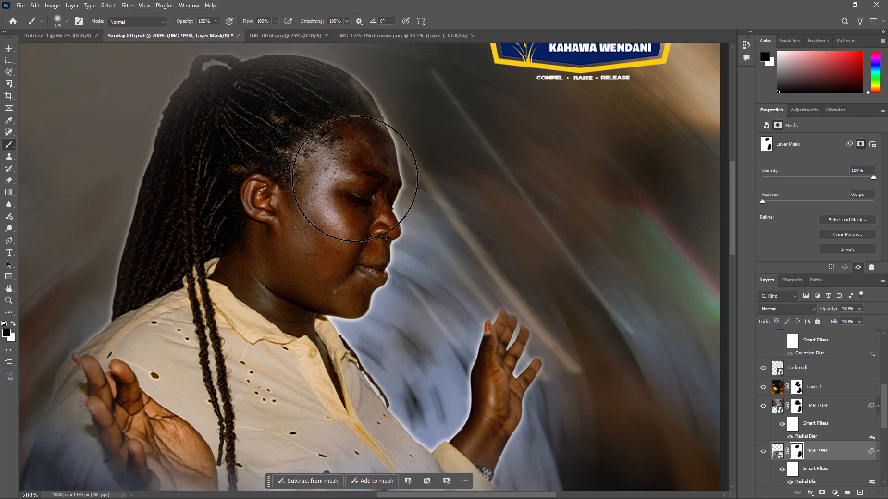
pyautogui.scroll(1, 355, 178)
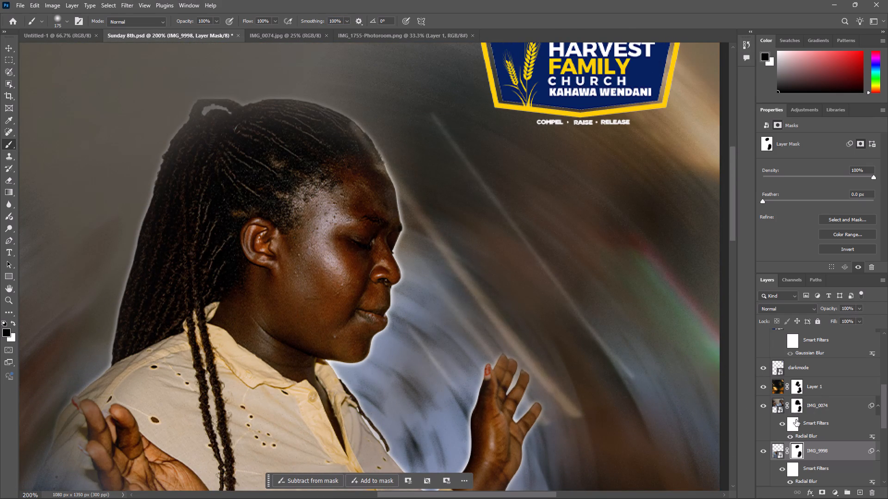
pyautogui.scroll(-6, 590, 405)
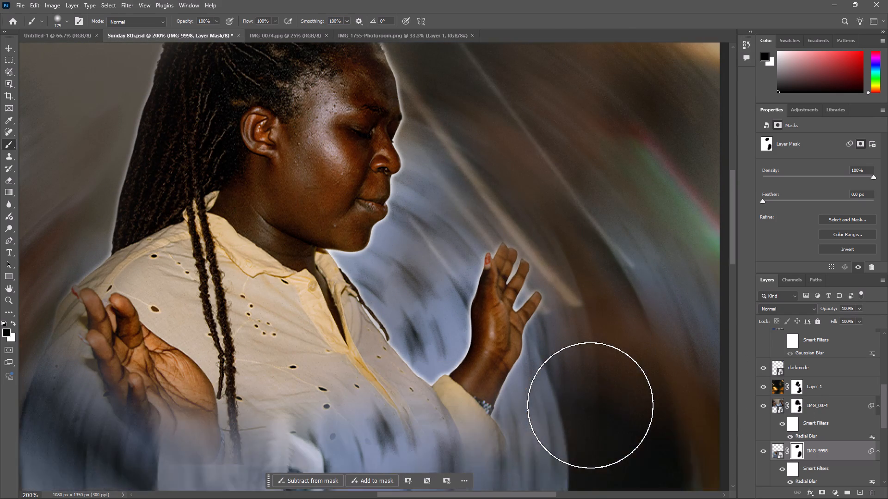
pyautogui.scroll(-2, 590, 405)
pyautogui.scroll(3, 590, 405)
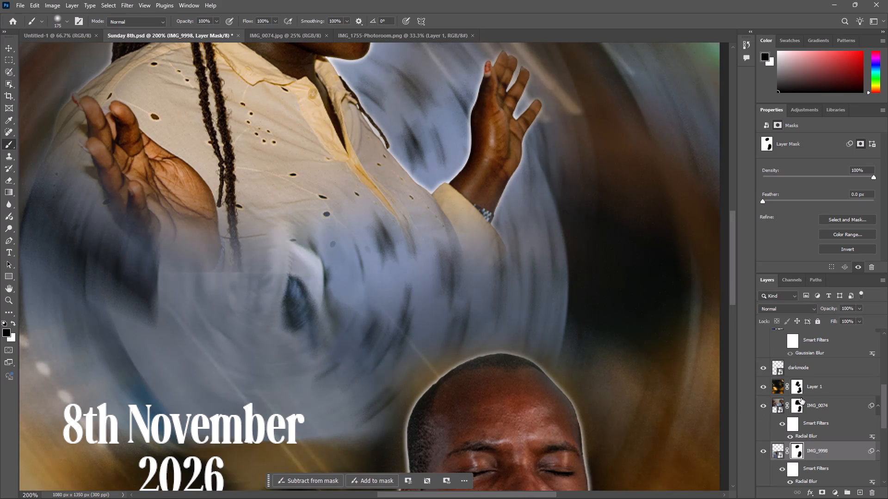
pyautogui.scroll(1, 817, 387)
pyautogui.scroll(-1, 817, 387)
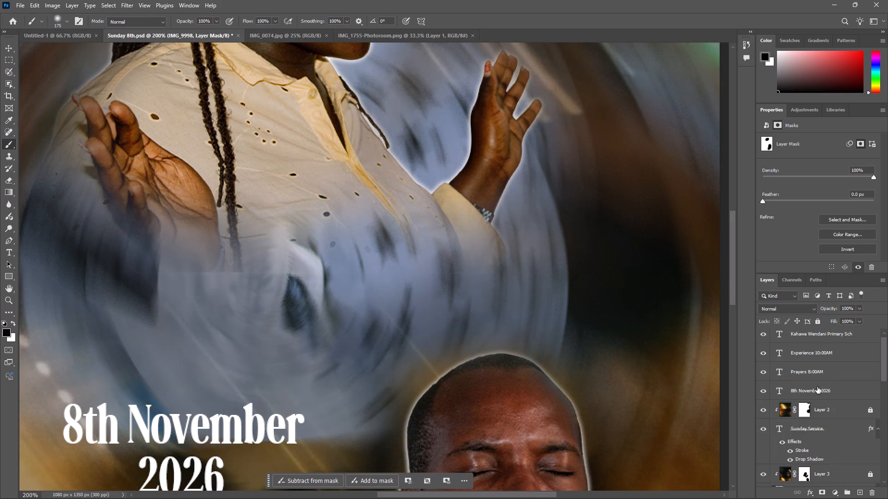
pyautogui.scroll(-3, 817, 387)
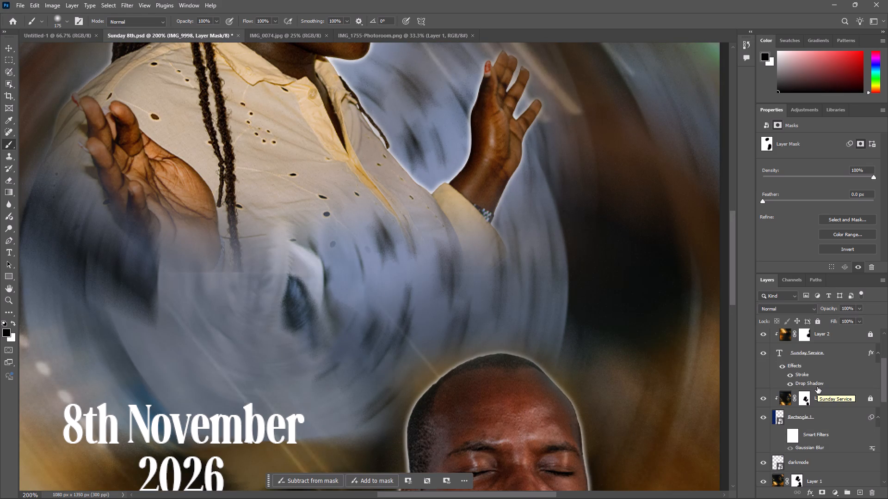
pyautogui.scroll(-3, 817, 387)
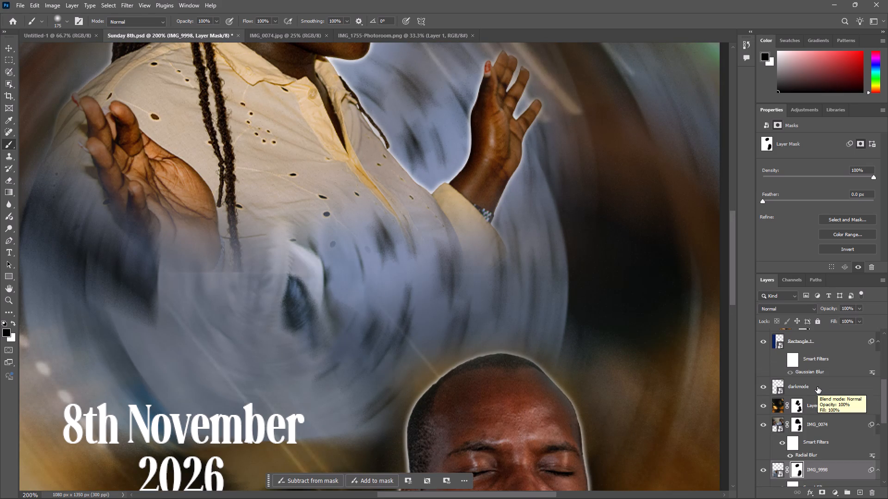
pyautogui.scroll(-3, 817, 387)
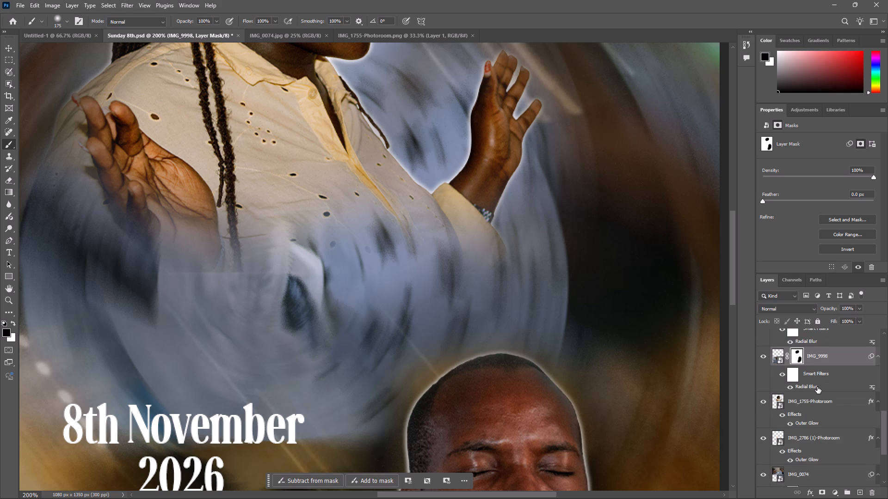
pyautogui.scroll(-3, 817, 387)
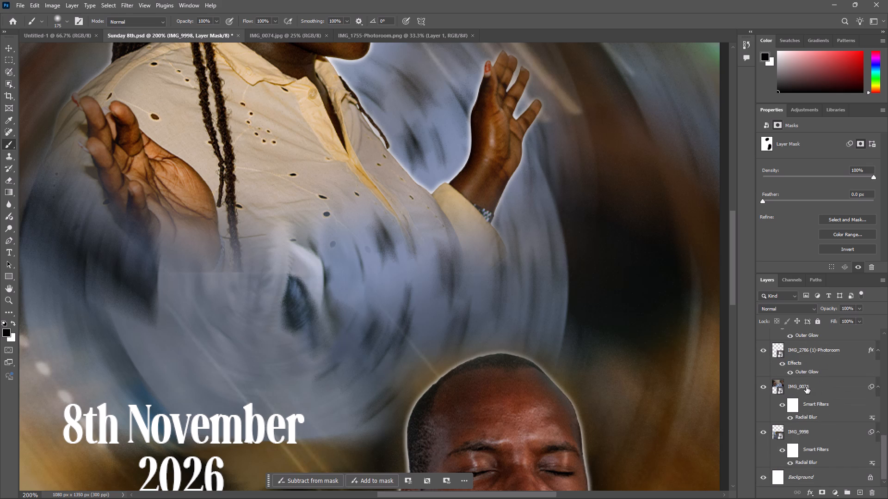
pyautogui.scroll(1, 806, 387)
pyautogui.scroll(-1, 806, 387)
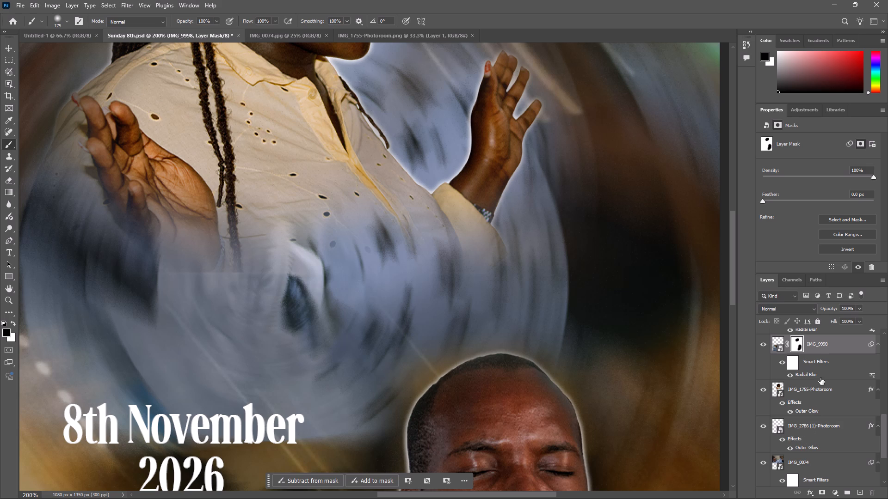
# Check what the lower unmasked IMG_0074 and IMG_9998 layers contribute by hiding and re-showing each one.
pyautogui.click(801, 462)
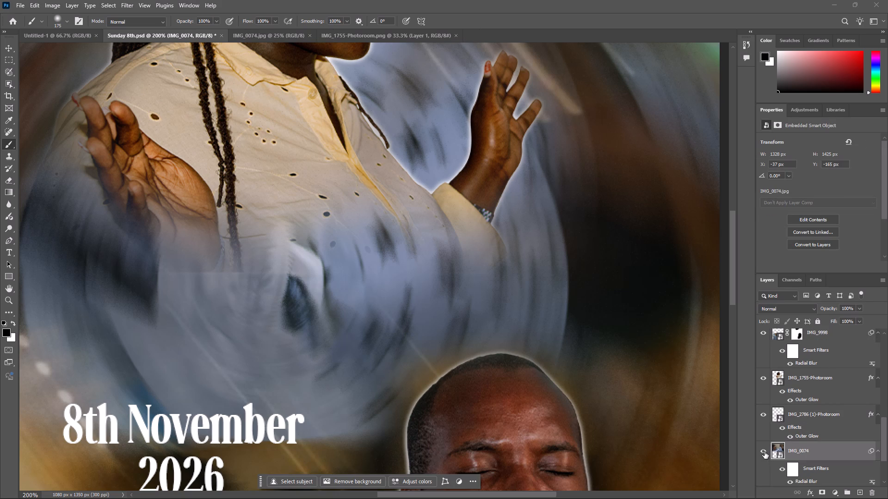
pyautogui.scroll(6, 641, 269)
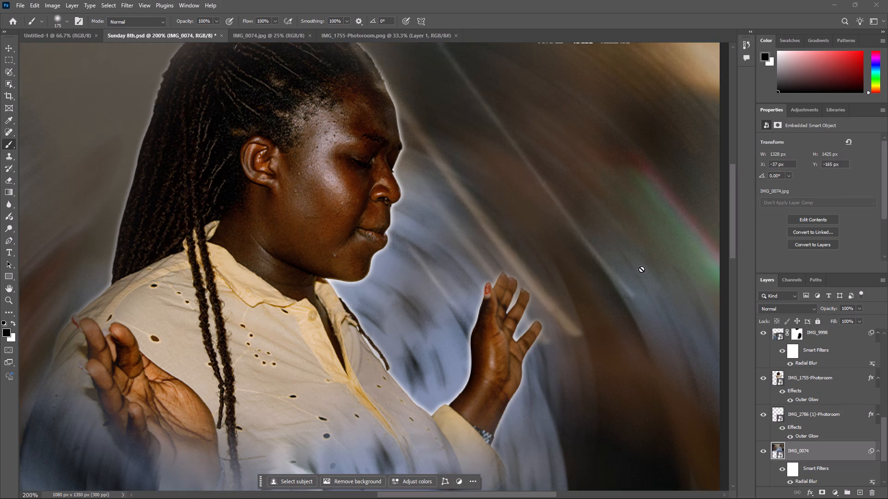
pyautogui.scroll(1, 641, 269)
pyautogui.scroll(-3, 641, 269)
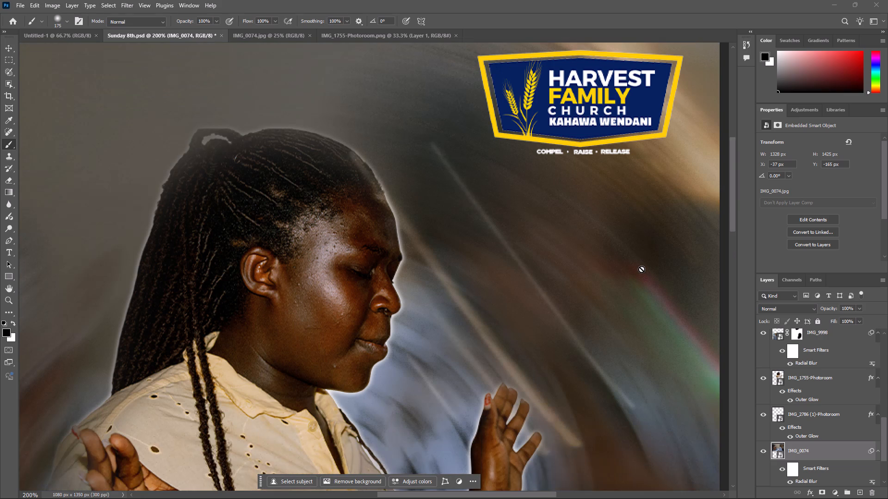
pyautogui.click(764, 452)
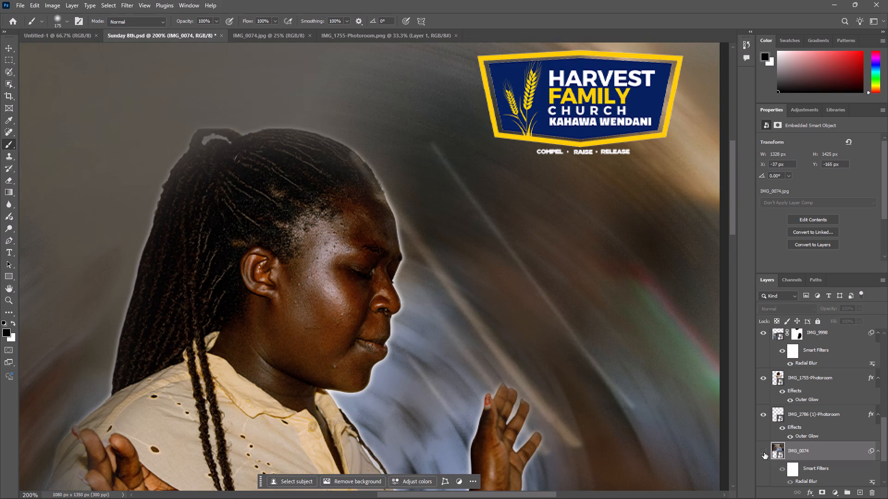
pyautogui.click(764, 452)
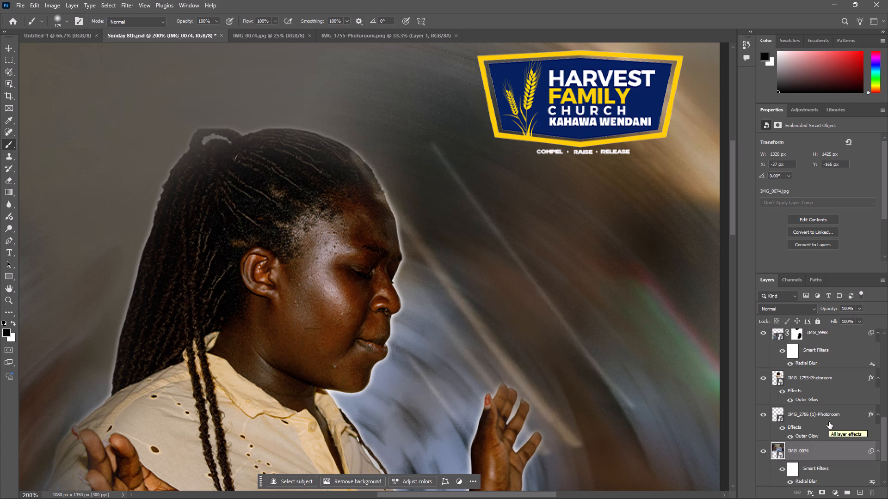
pyautogui.scroll(-1, 829, 422)
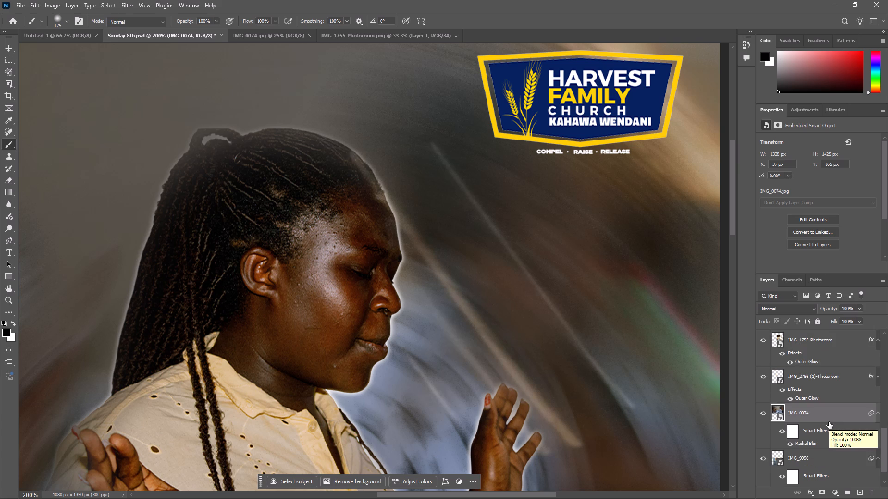
pyautogui.scroll(-1, 829, 422)
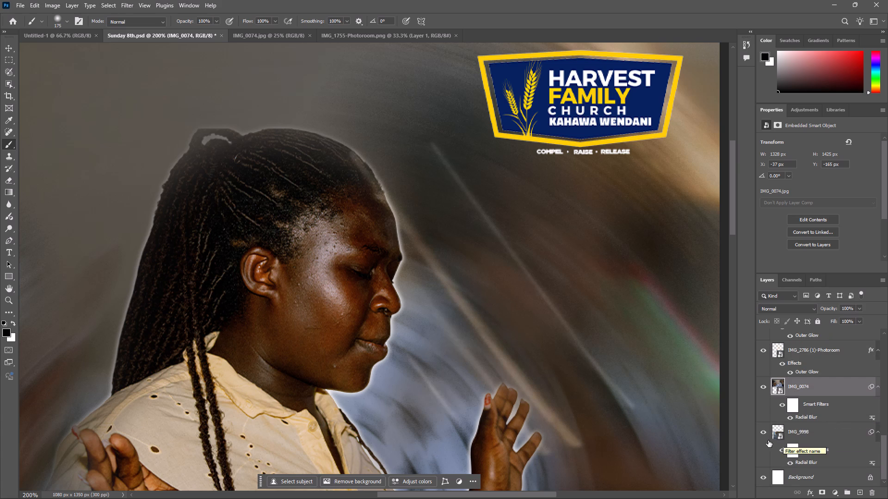
pyautogui.click(764, 429)
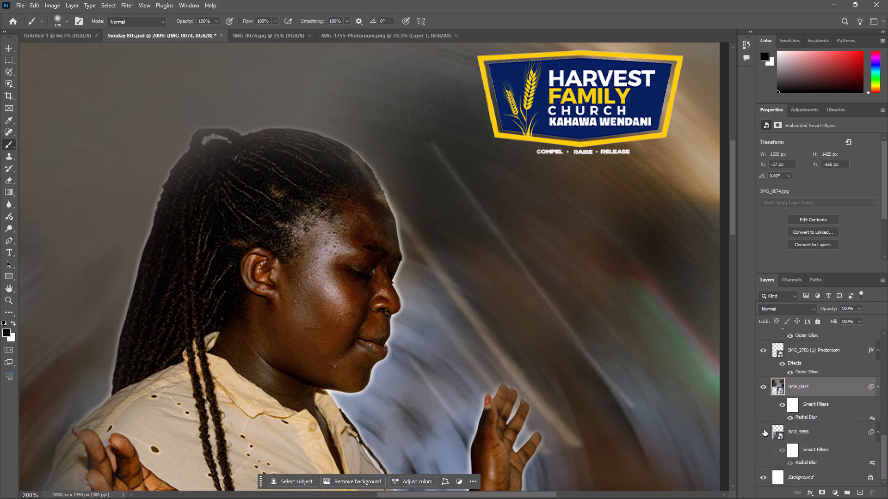
pyautogui.click(764, 429)
# Brush black over the woman's forehead and hair on the upper IMG_0074 layer's mask.
pyautogui.scroll(2, 814, 411)
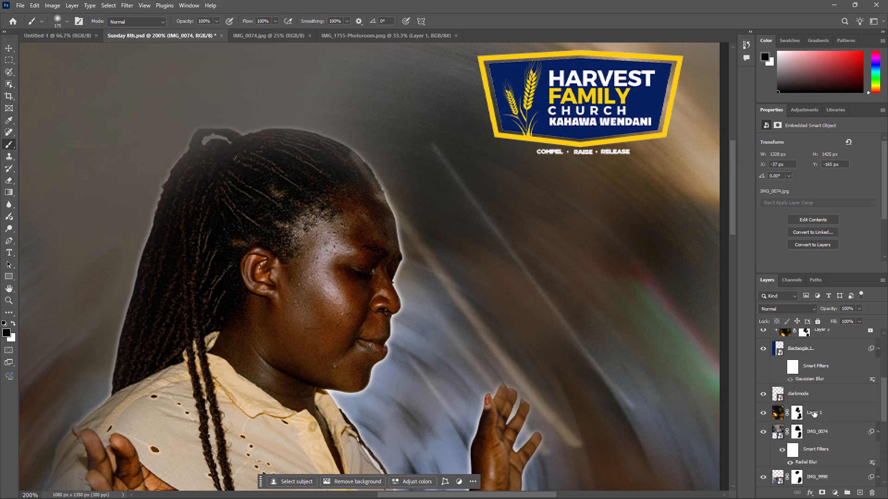
pyautogui.scroll(3, 814, 411)
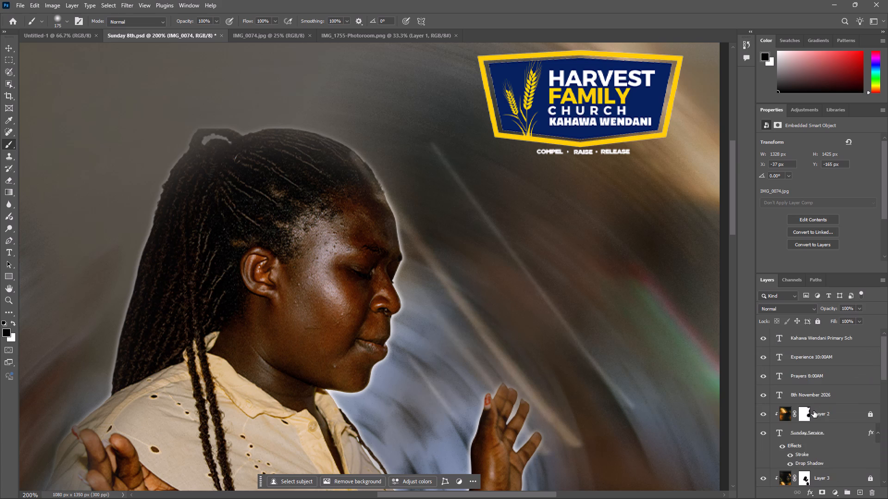
pyautogui.scroll(1, 814, 411)
pyautogui.scroll(-5, 814, 411)
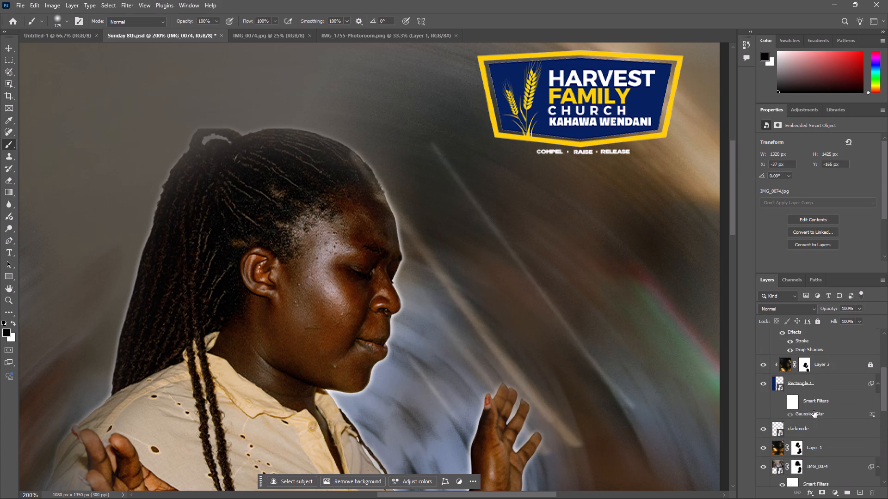
pyautogui.scroll(-2, 814, 411)
pyautogui.click(796, 432)
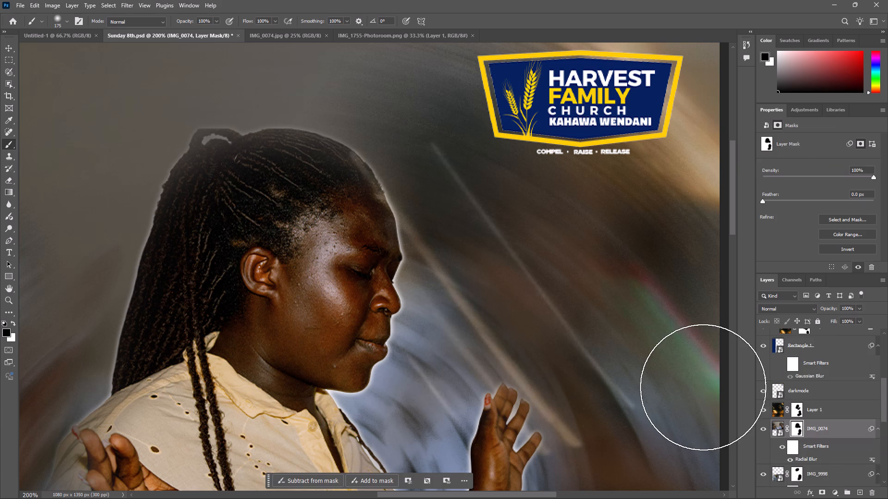
pyautogui.moveTo(297, 213); pyautogui.dragTo(326, 221)
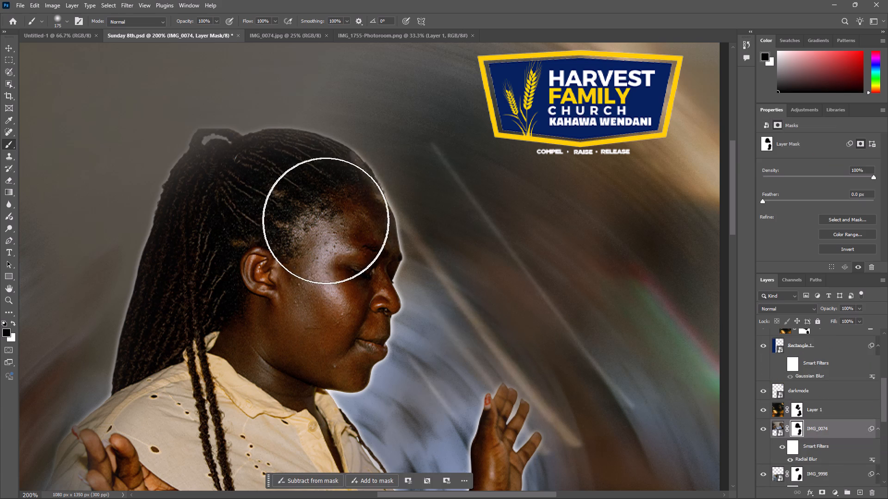
pyautogui.moveTo(326, 221); pyautogui.dragTo(218, 204)
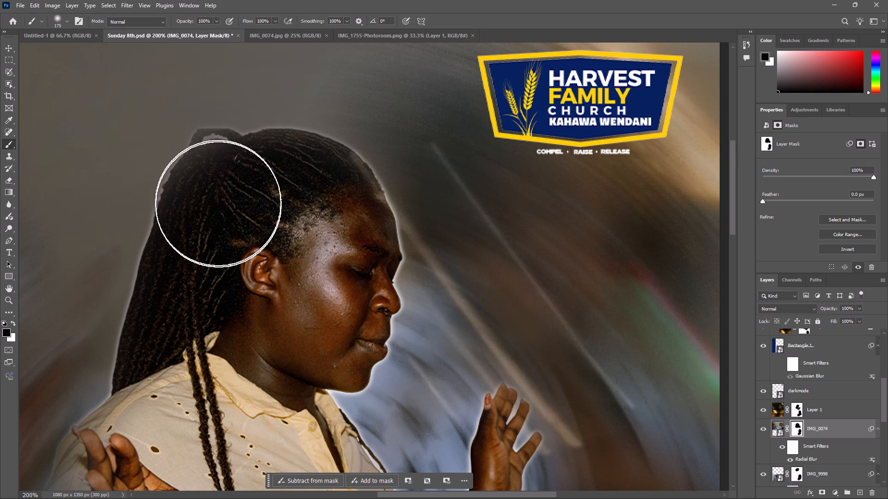
pyautogui.moveTo(218, 204); pyautogui.dragTo(265, 238)
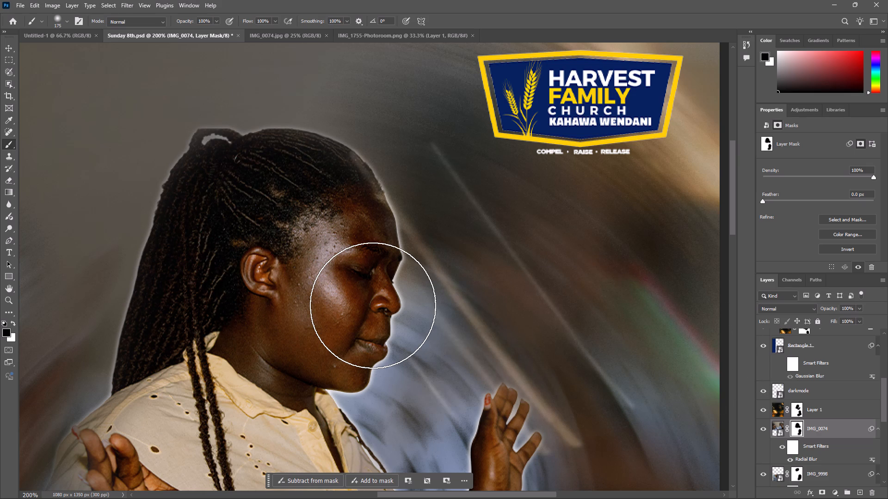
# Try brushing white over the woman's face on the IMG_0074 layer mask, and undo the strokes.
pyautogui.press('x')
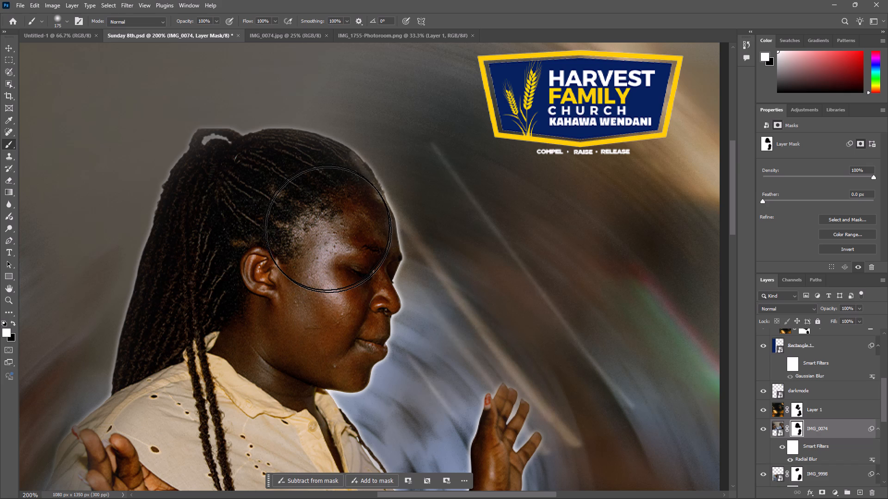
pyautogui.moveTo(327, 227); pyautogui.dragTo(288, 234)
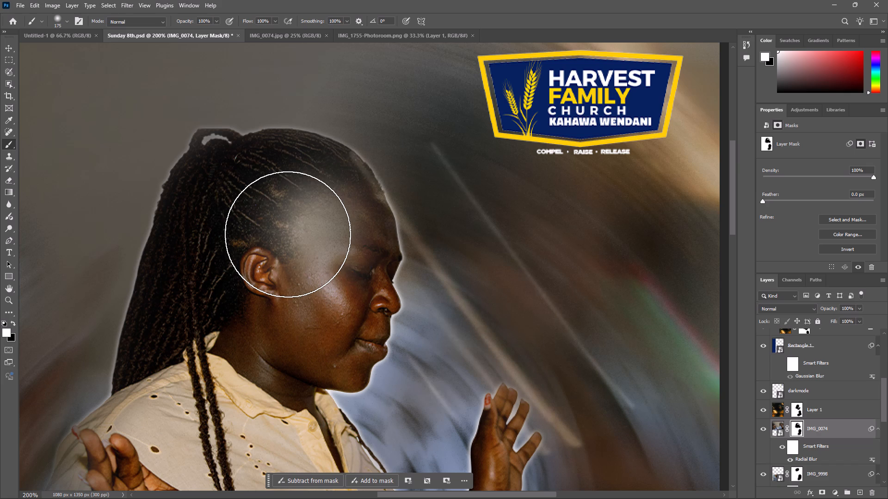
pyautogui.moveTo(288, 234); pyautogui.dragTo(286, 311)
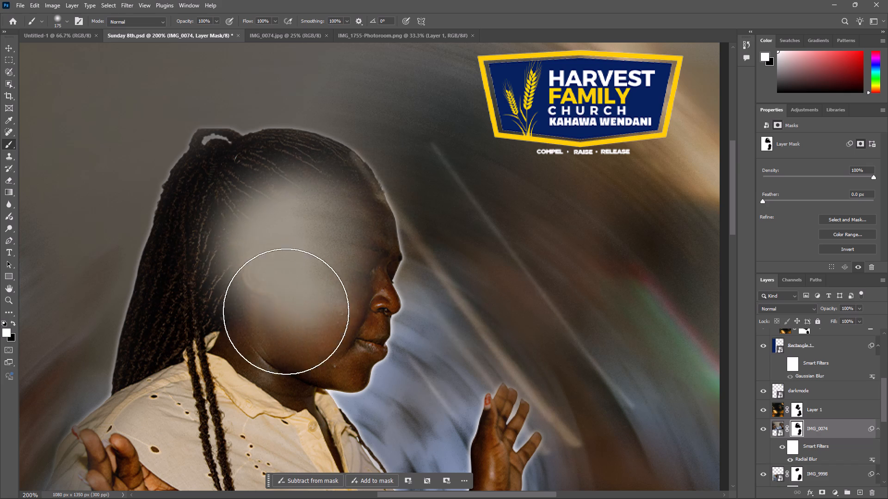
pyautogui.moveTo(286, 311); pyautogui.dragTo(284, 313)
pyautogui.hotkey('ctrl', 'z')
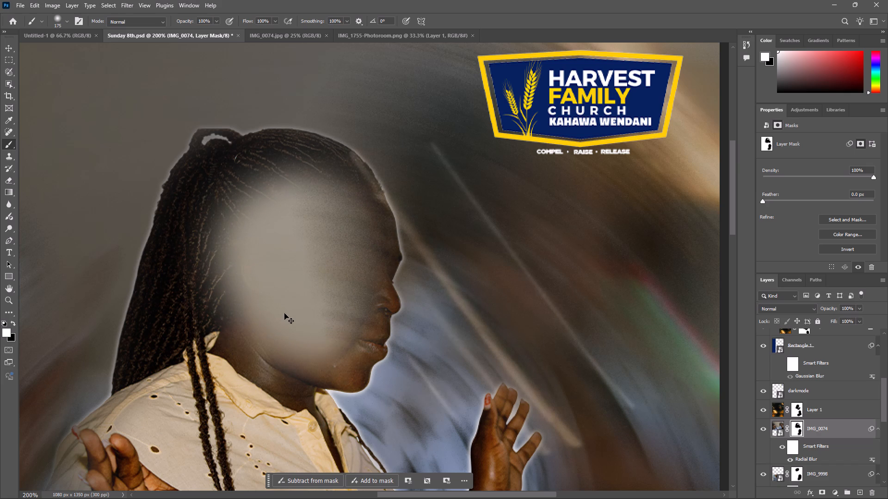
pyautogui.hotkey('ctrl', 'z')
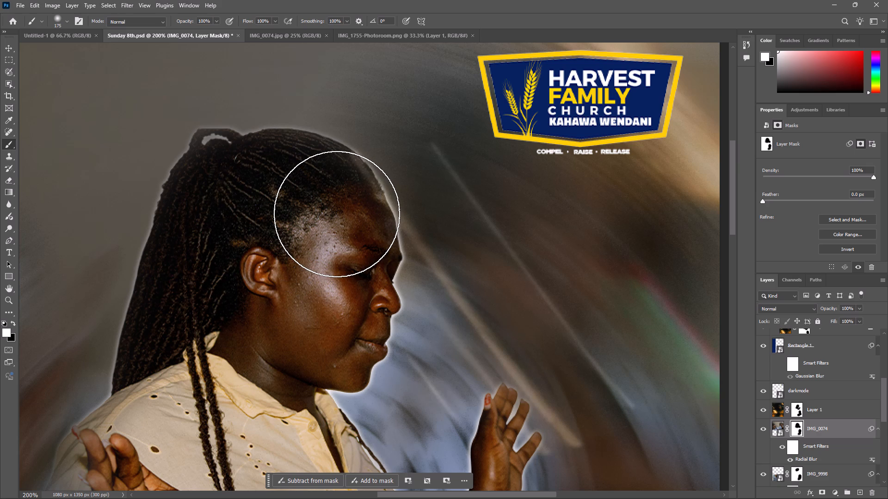
# Brush black over the woman's forehead, braids, shoulder and shirt on the upper IMG_0074 layer's mask.
pyautogui.press('x')
pyautogui.moveTo(320, 222); pyautogui.dragTo(231, 205)
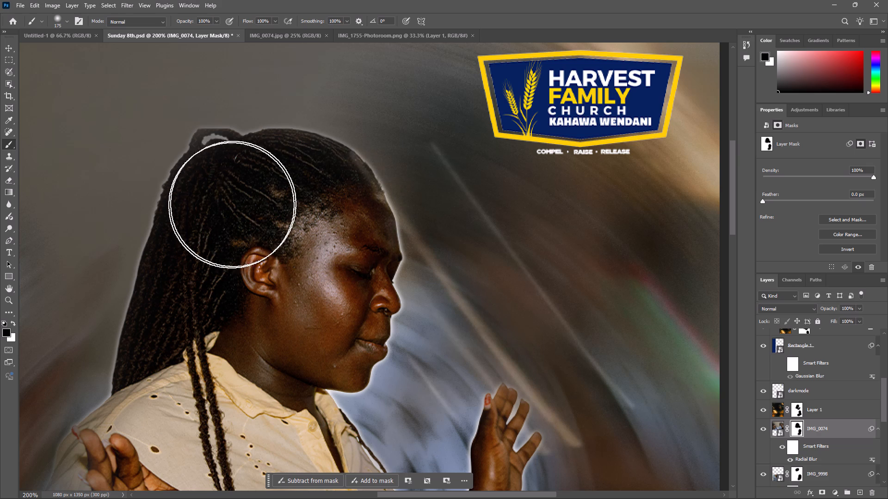
pyautogui.moveTo(231, 205); pyautogui.dragTo(185, 362)
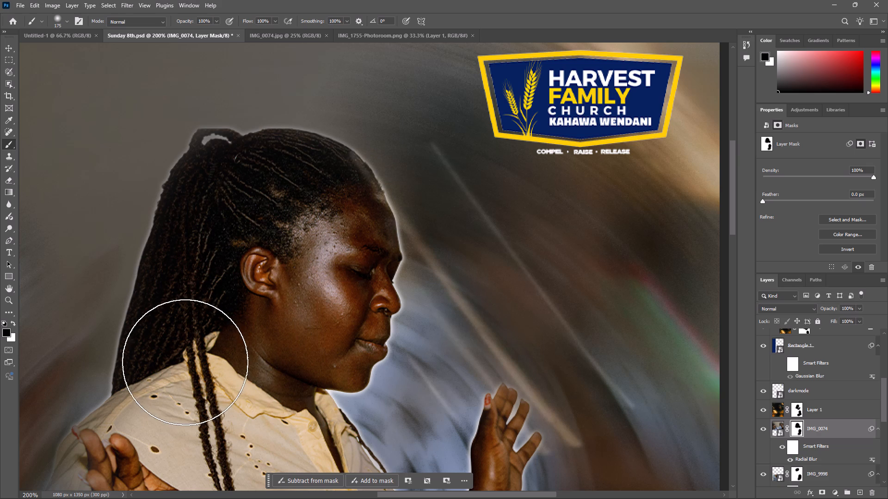
pyautogui.moveTo(185, 362); pyautogui.dragTo(114, 497)
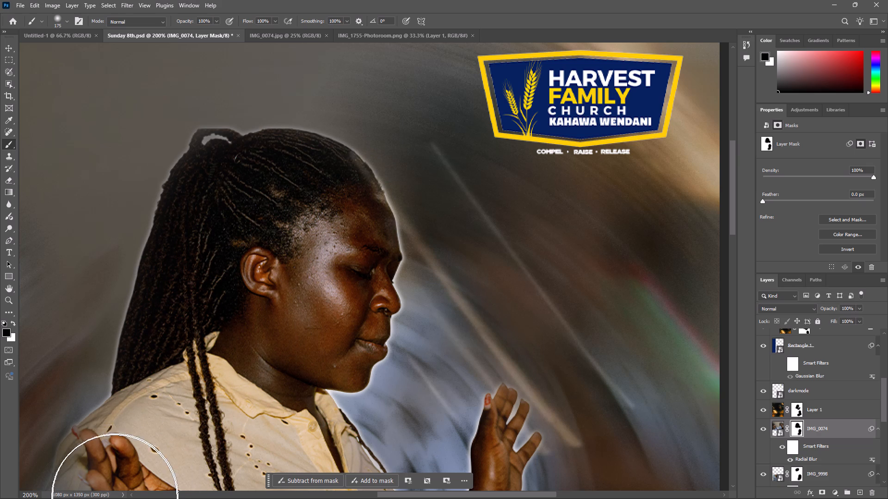
pyautogui.moveTo(114, 497); pyautogui.dragTo(248, 426)
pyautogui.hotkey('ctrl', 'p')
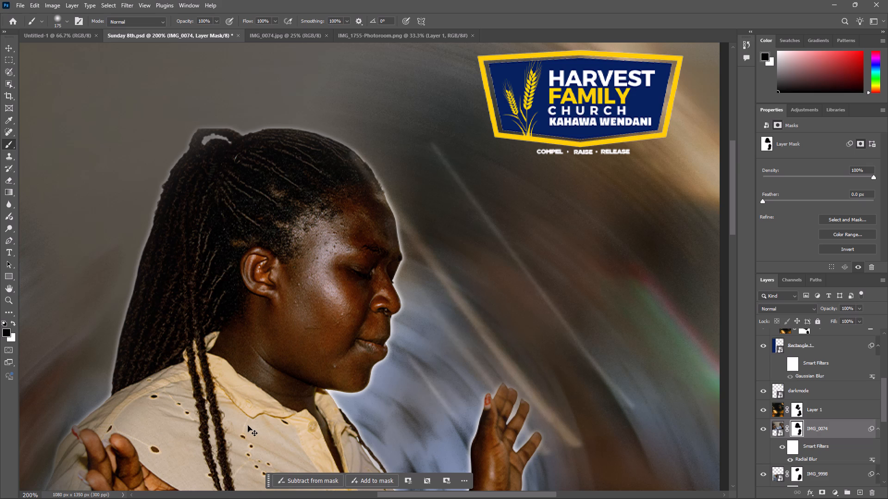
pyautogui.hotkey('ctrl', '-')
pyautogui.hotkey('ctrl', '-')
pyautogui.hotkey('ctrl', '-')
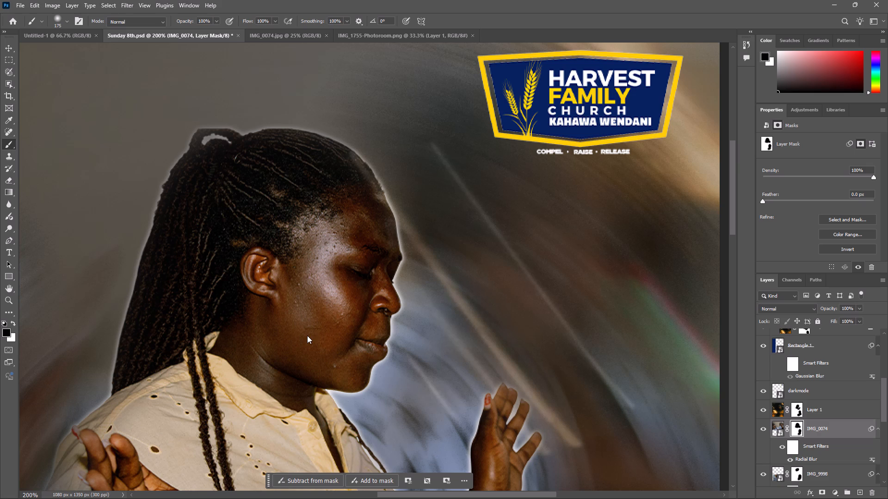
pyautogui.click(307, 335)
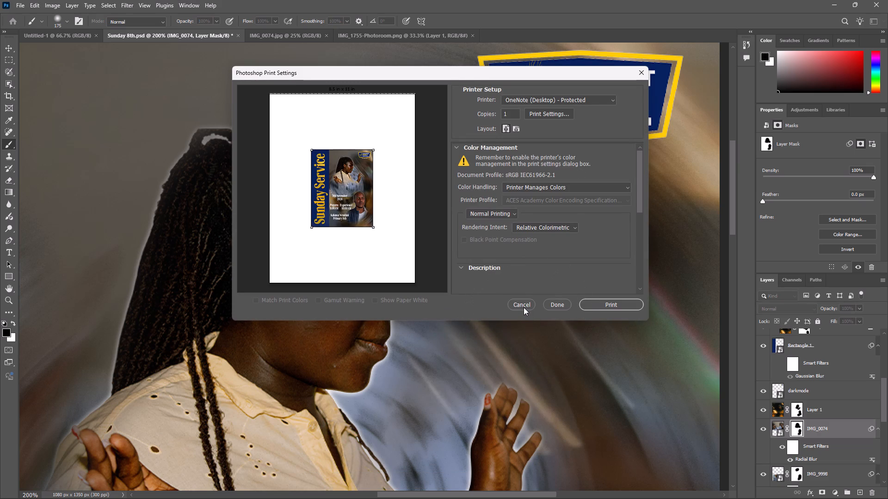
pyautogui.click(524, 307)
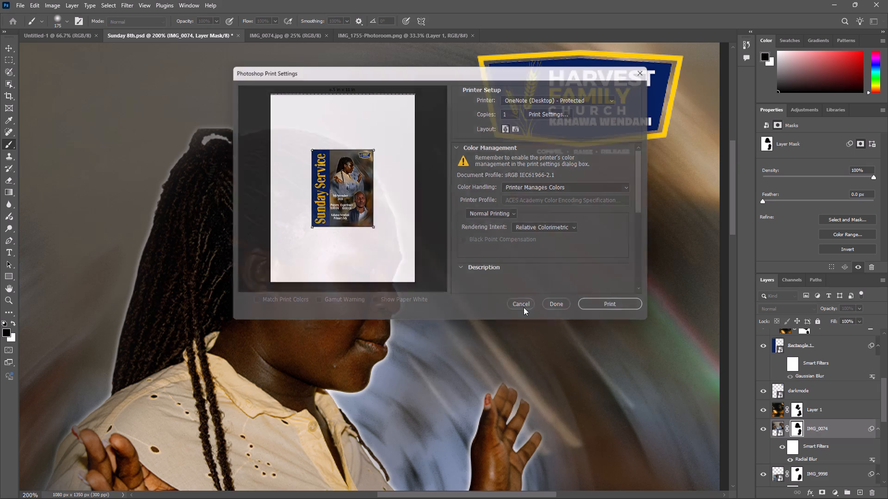
# Review the whole poster composition, from the logo and the praying woman down to the man's photo and the service texts.
pyautogui.hotkey('ctrl', '-')
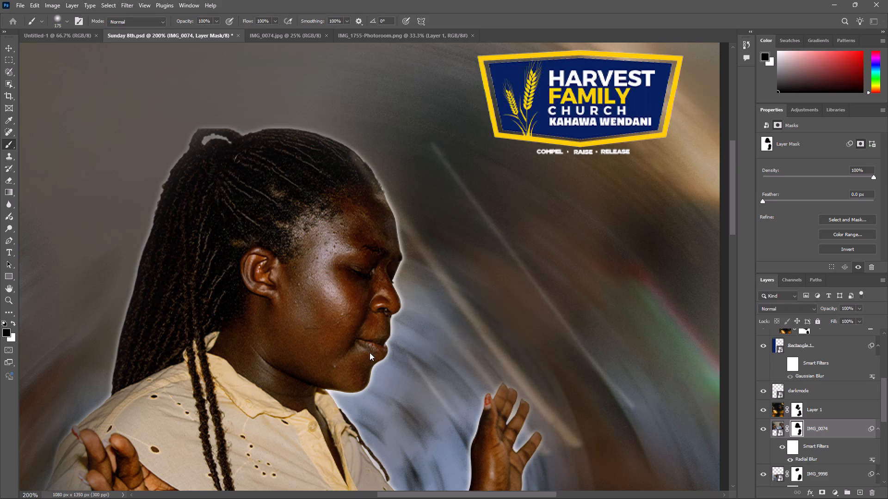
pyautogui.hotkey('ctrl', '-')
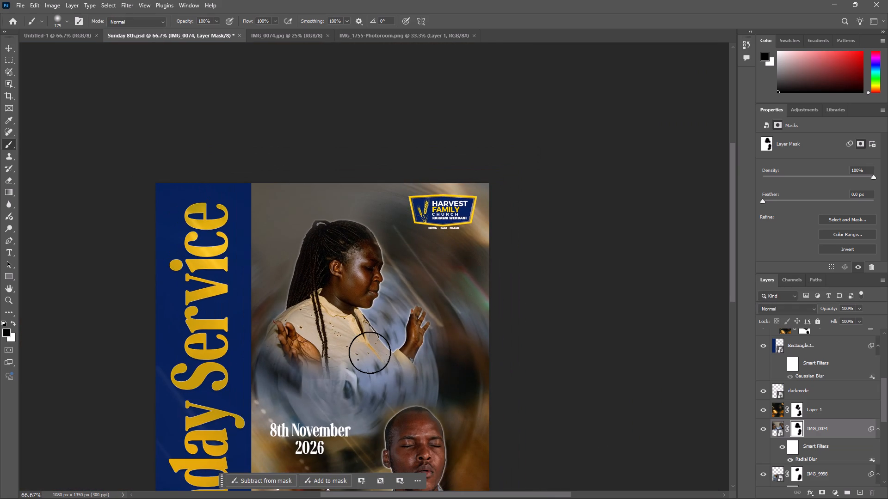
pyautogui.scroll(-2, 370, 353)
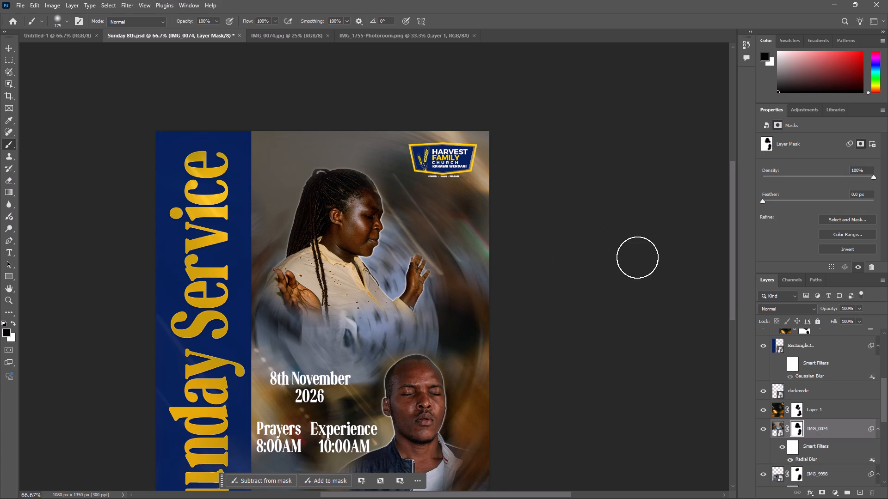
pyautogui.press('v')
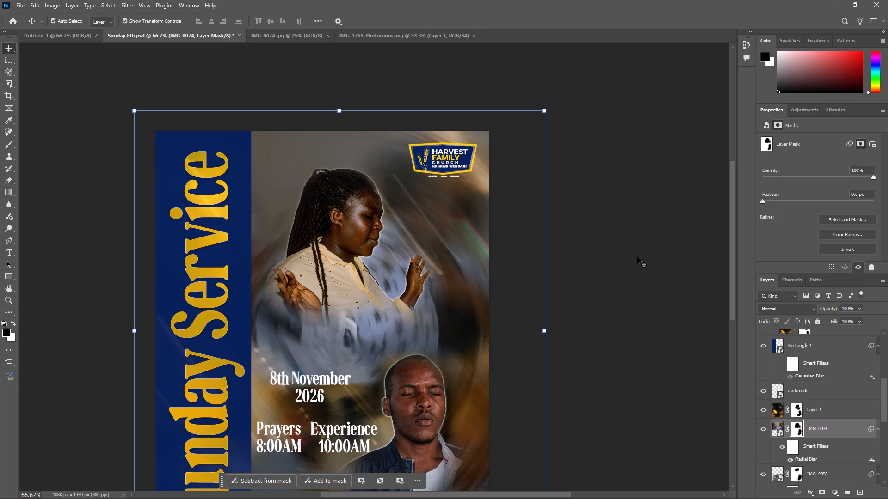
pyautogui.scroll(-2, 637, 257)
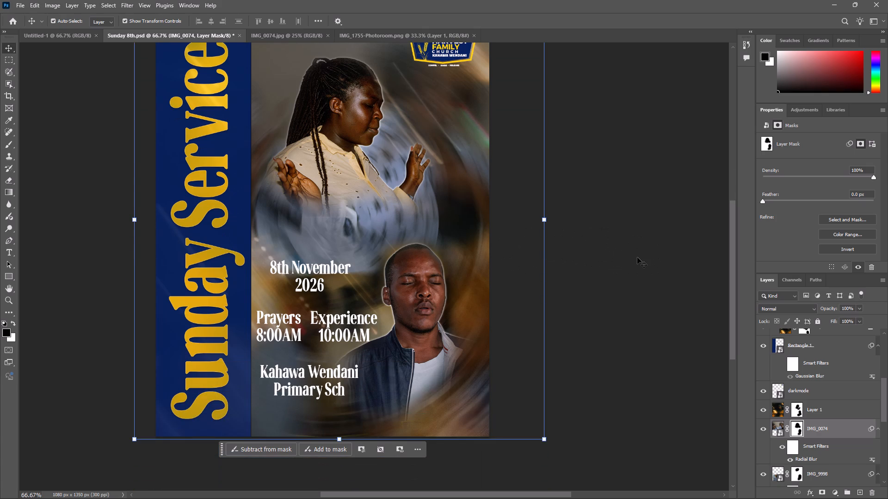
pyautogui.scroll(1, 637, 257)
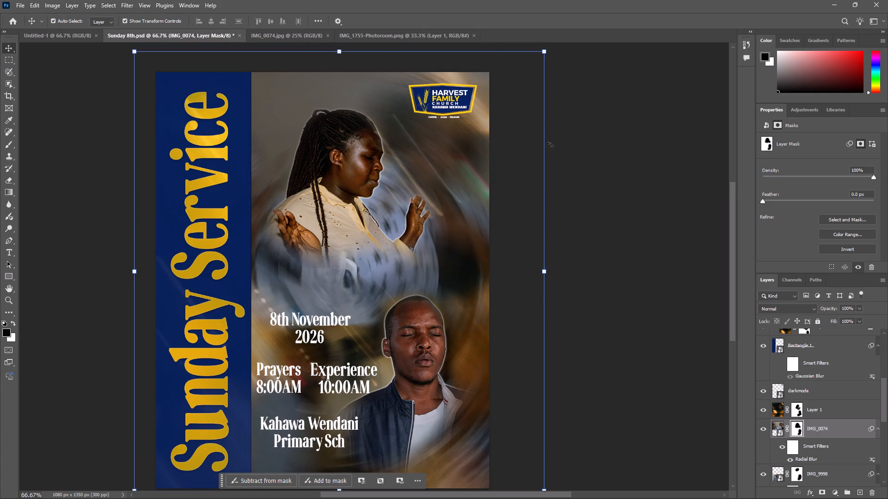
pyautogui.click(470, 159)
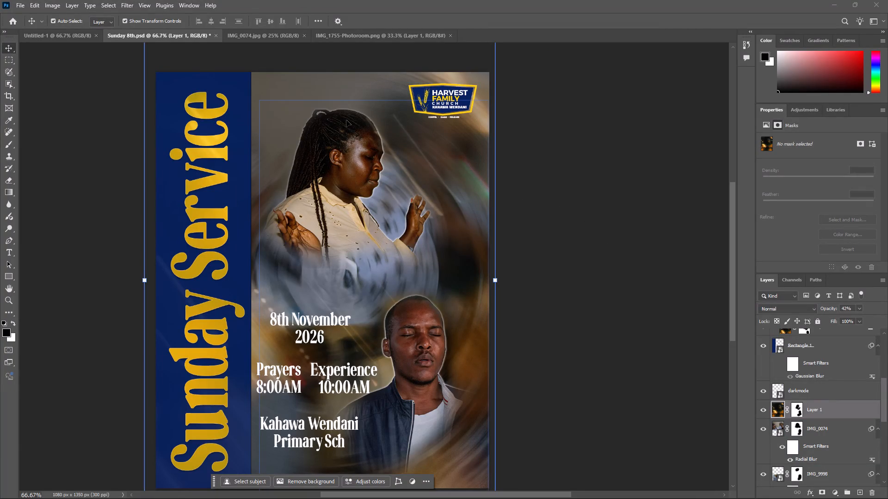
pyautogui.click(302, 90)
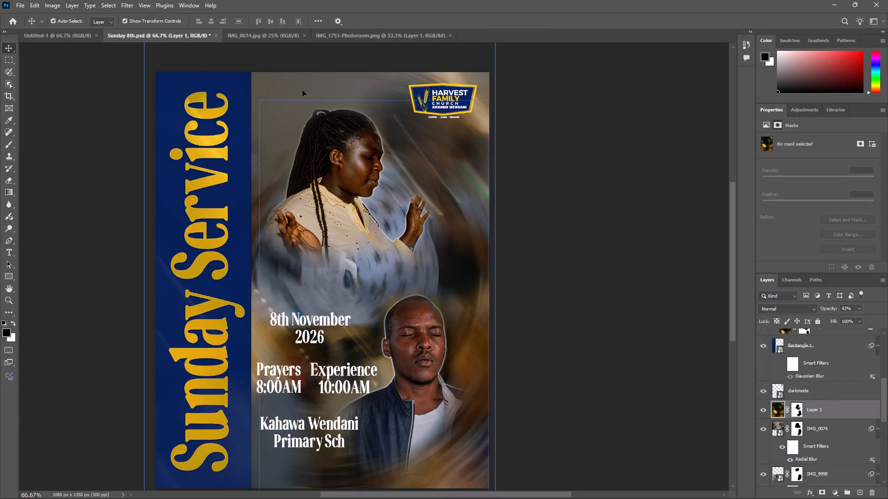
# Check what the masked radial-blurred IMG_0074 layer and the masked IMG_9998 layer contribute by hiding and re-showing each one.
pyautogui.click(765, 430)
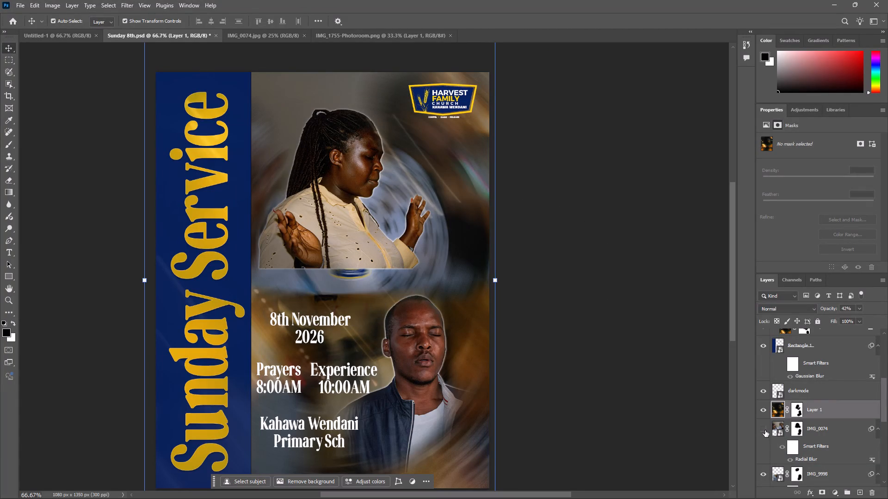
pyautogui.click(765, 430)
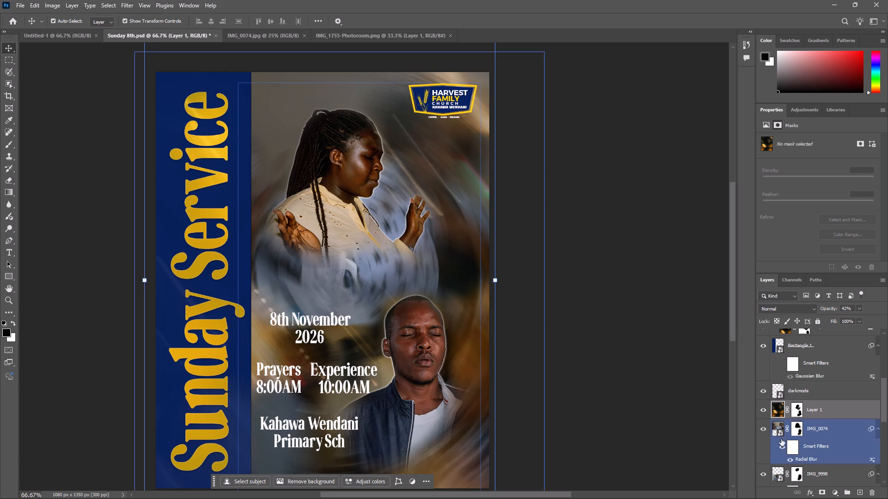
pyautogui.click(764, 473)
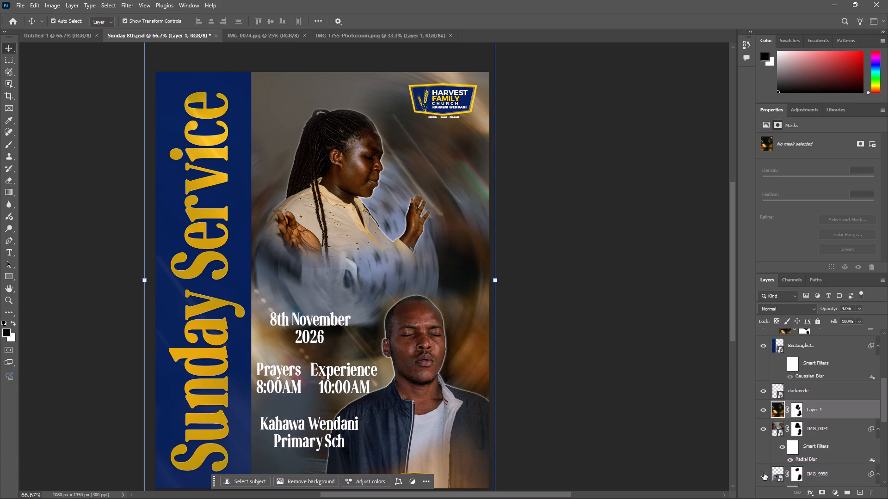
pyautogui.click(764, 473)
pyautogui.click(764, 473)
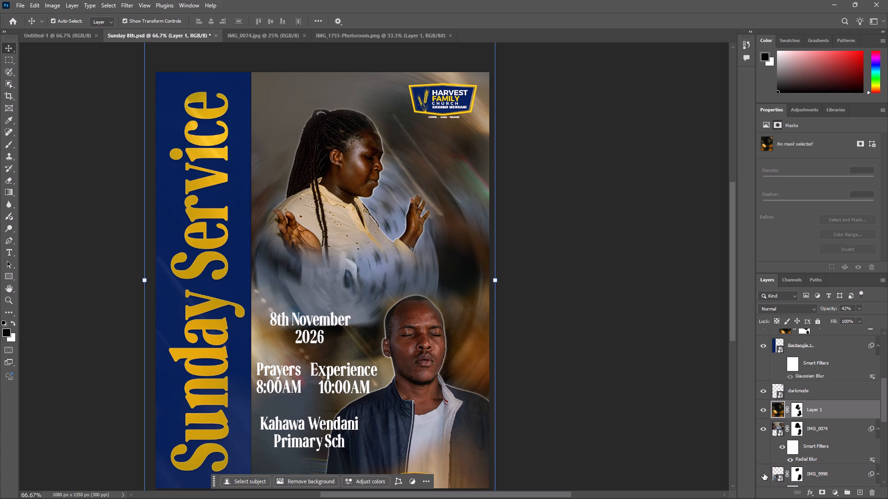
pyautogui.click(764, 473)
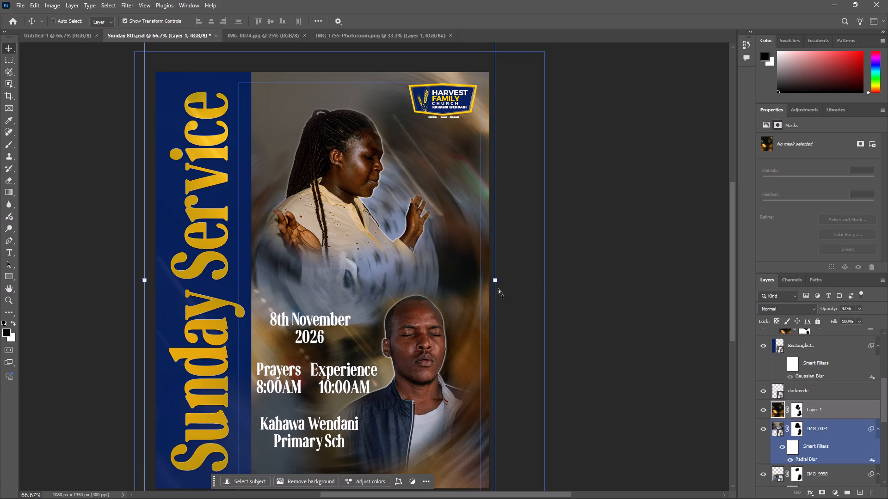
# Scale the linked "Prayers 8:00AM" and "Experience 10:00AM" texts up together to 101.97%.
pyautogui.hotkey('ctrl', '-')
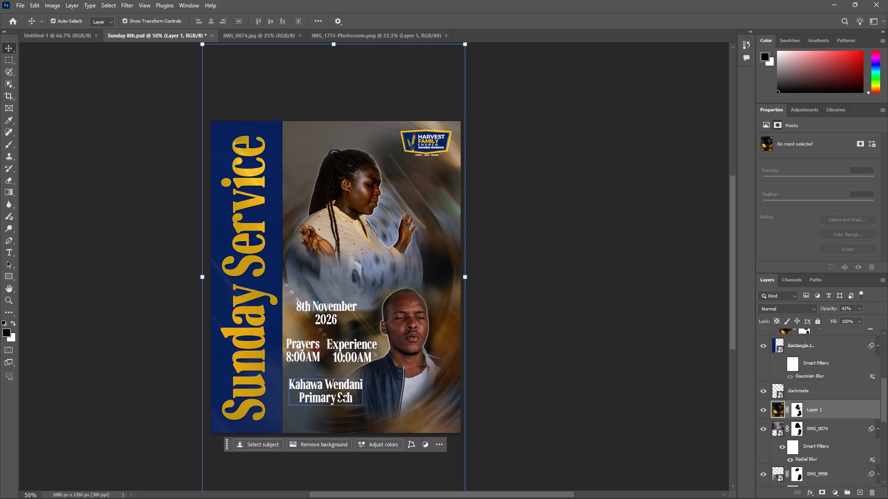
pyautogui.click(350, 359)
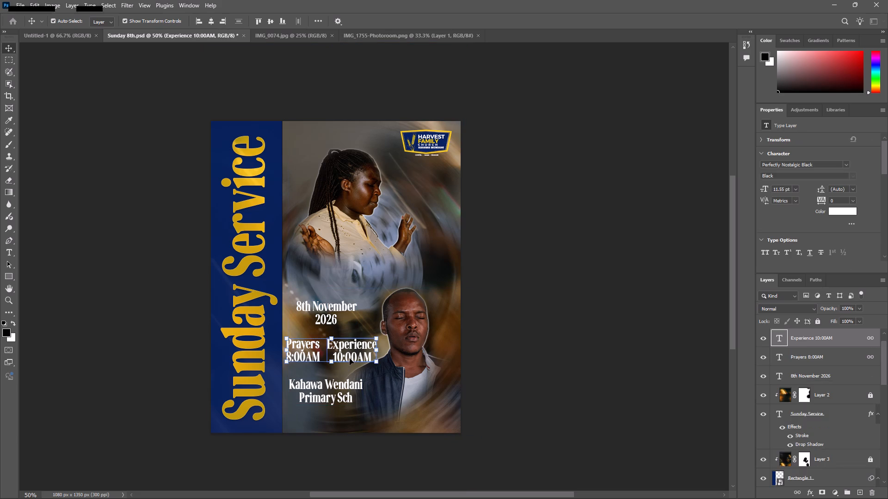
pyautogui.click(339, 337)
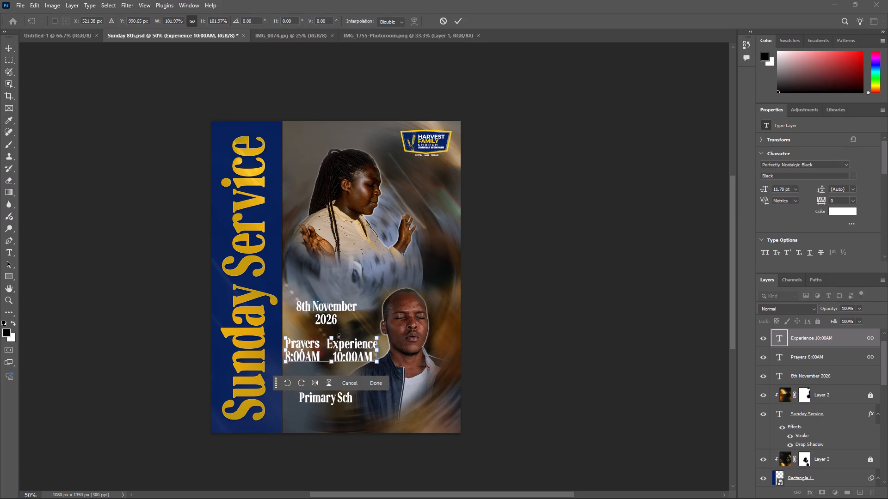
pyautogui.click(377, 382)
pyautogui.click(508, 402)
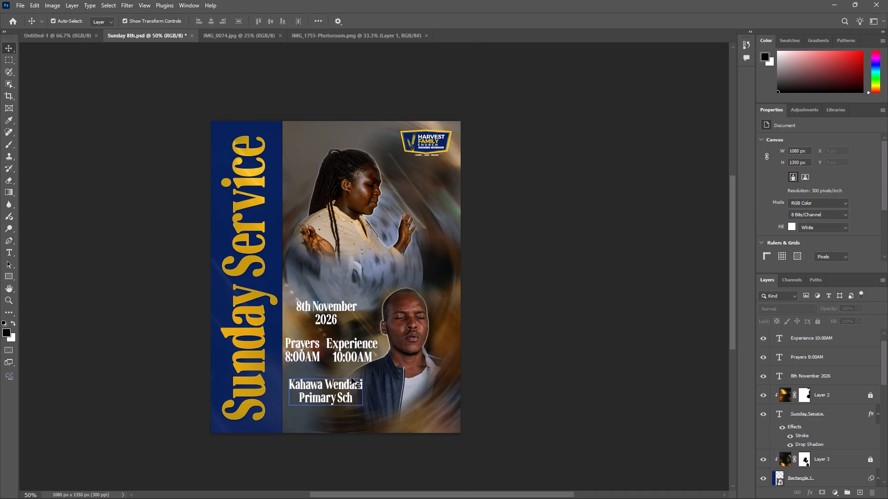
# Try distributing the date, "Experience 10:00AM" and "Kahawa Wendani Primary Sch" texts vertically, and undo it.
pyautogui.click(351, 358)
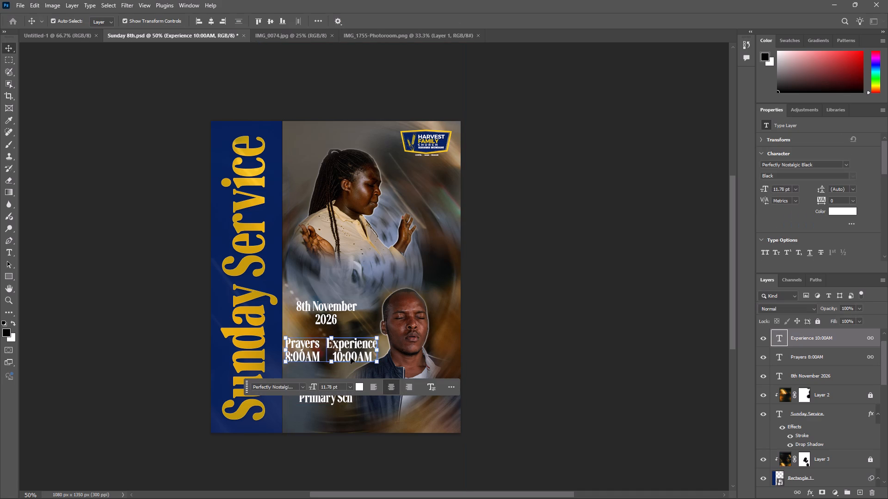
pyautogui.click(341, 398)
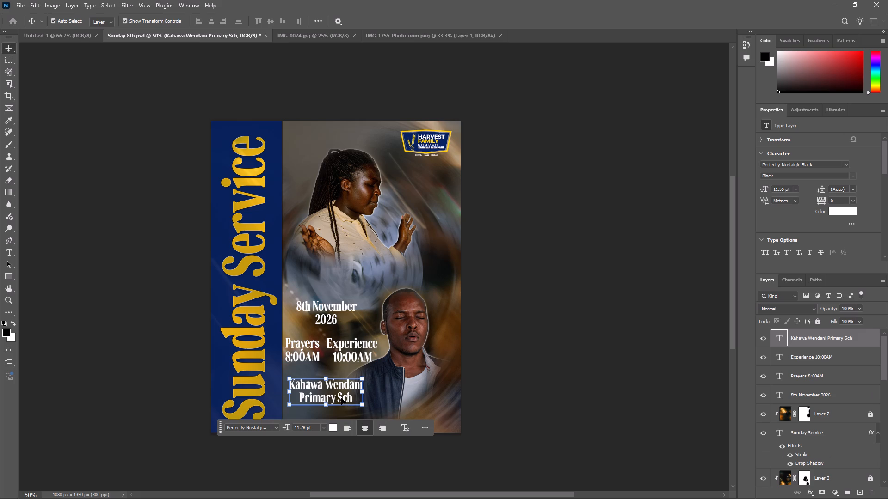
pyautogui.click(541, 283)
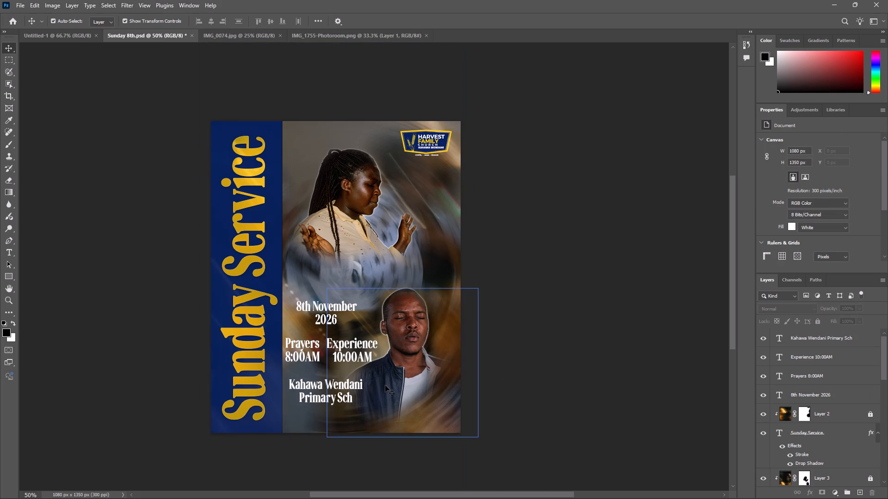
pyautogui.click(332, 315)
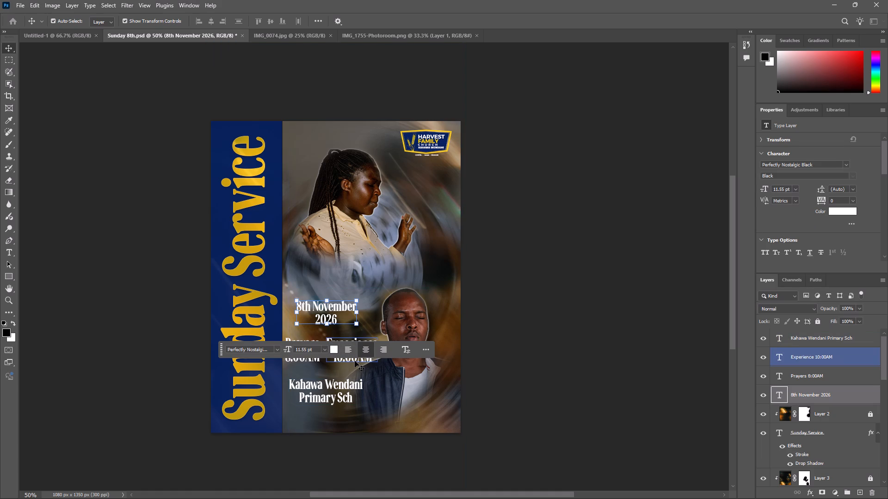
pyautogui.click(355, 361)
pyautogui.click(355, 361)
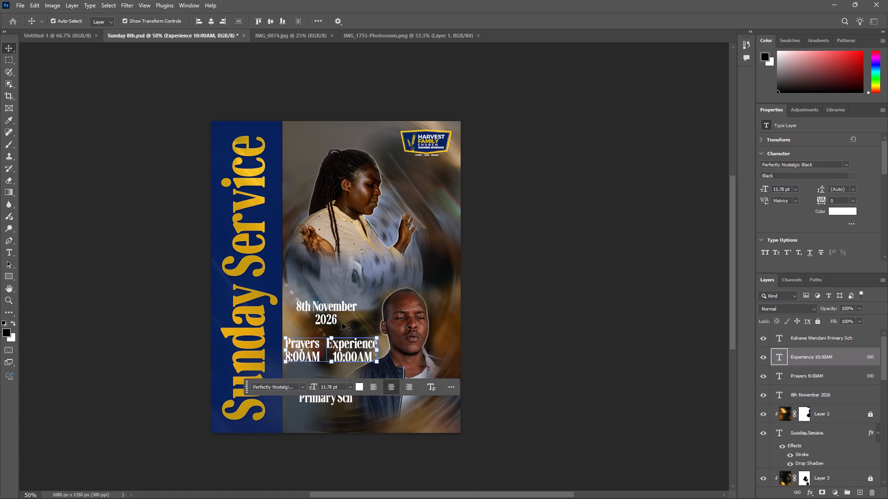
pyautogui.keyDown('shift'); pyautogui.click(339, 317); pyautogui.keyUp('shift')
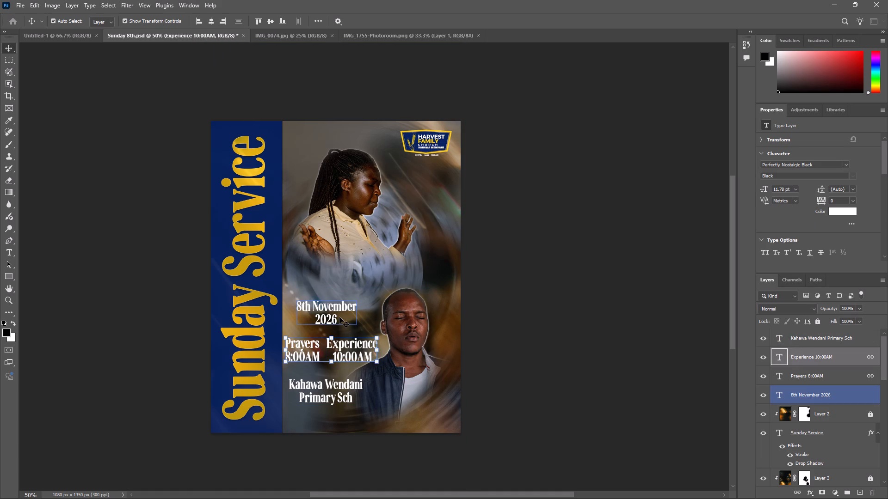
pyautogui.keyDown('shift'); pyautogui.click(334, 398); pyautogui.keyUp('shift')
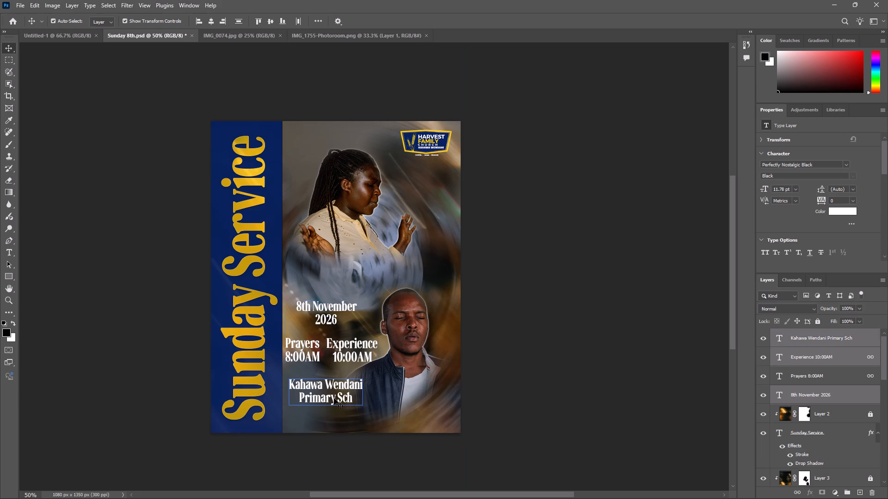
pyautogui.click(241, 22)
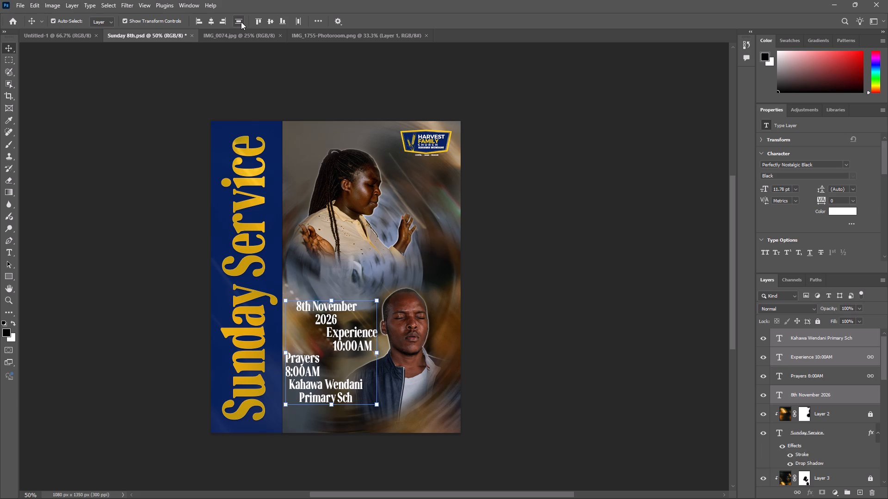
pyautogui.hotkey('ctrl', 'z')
# Add a Multiply drop shadow to the "Kahawa Wendani Primary Sch" text with 27% opacity, -75° angle, 93 px distance and 7 px size.
pyautogui.click(561, 113)
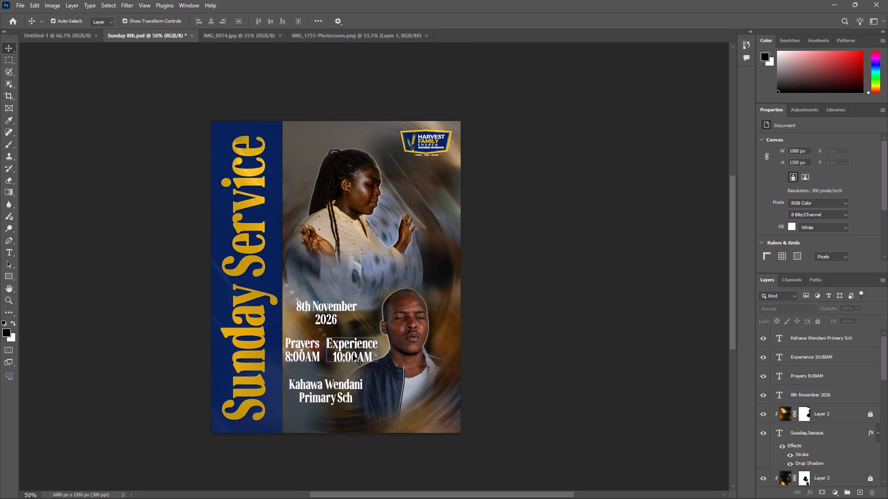
pyautogui.click(801, 339)
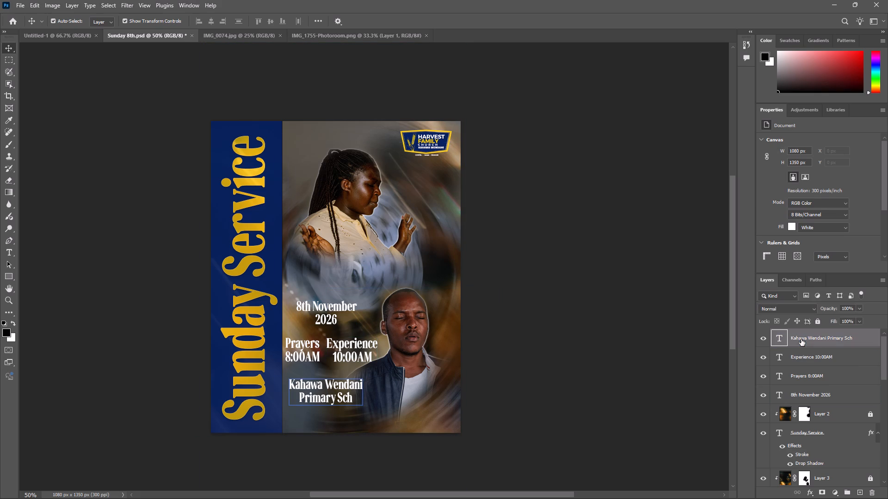
pyautogui.keyDown('shift'); pyautogui.click(852, 394); pyautogui.keyUp('shift')
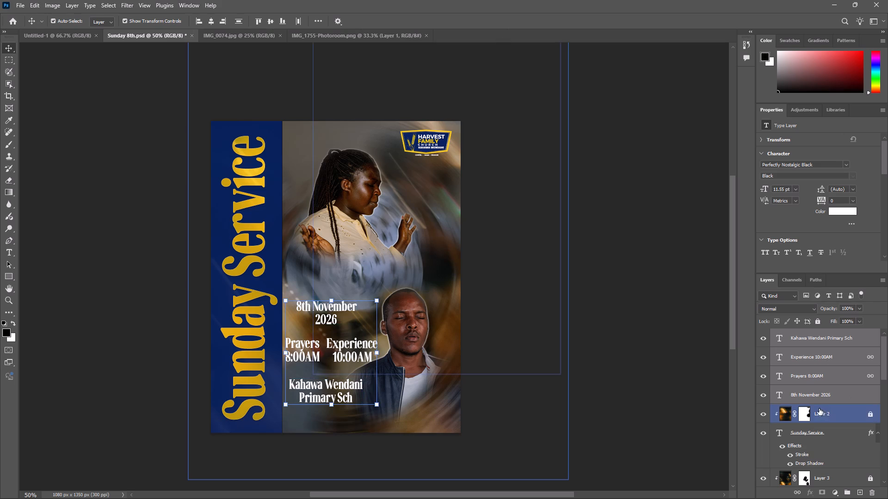
pyautogui.click(815, 343)
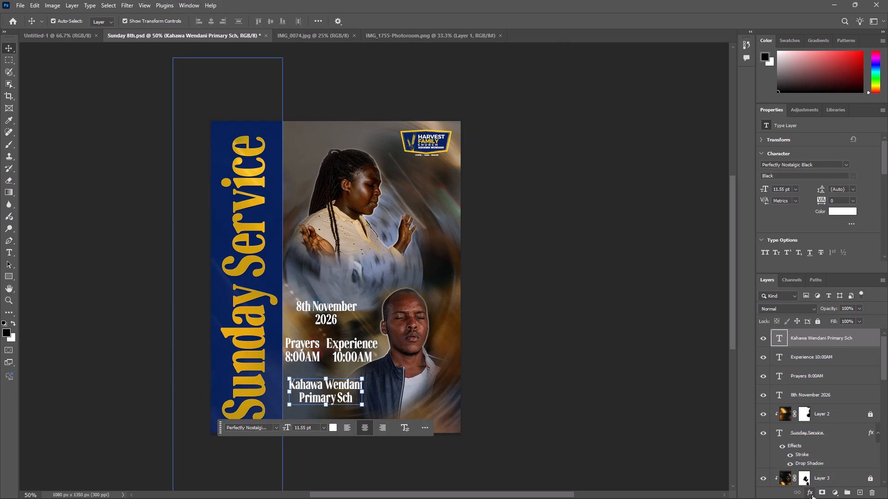
pyautogui.click(812, 495)
pyautogui.click(827, 487)
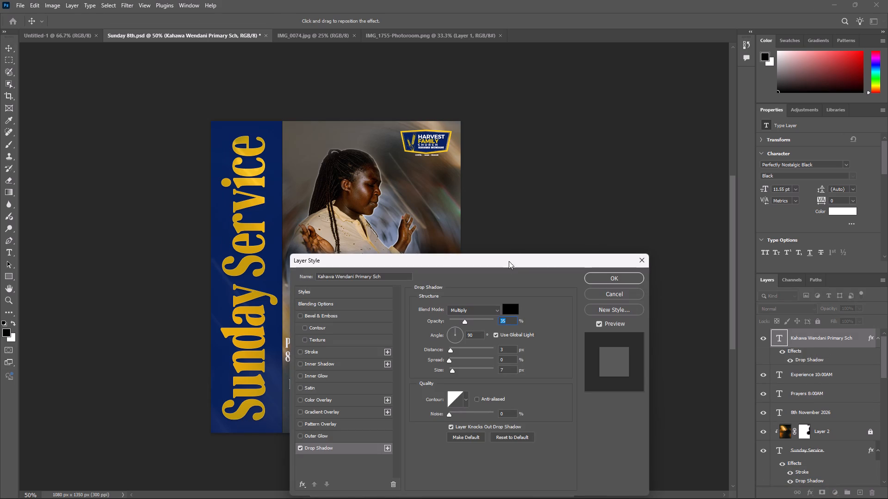
pyautogui.moveTo(504, 264); pyautogui.dragTo(606, 275)
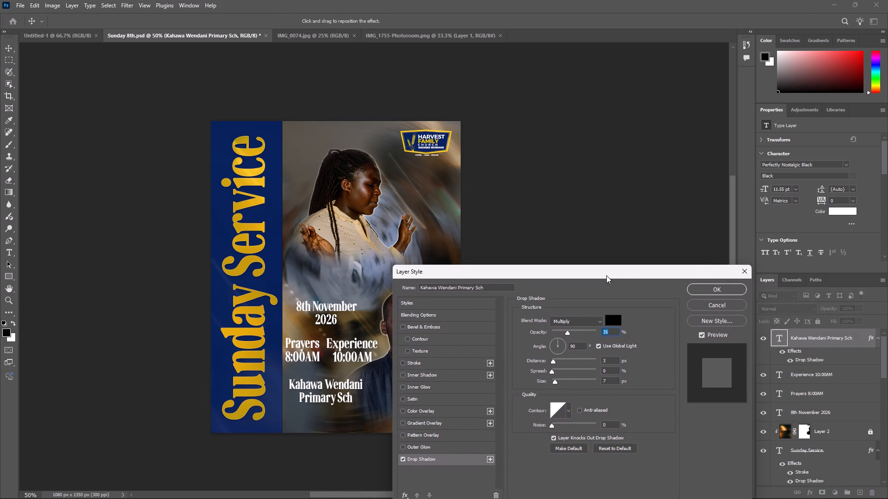
pyautogui.hotkey('ctrl', '=')
pyautogui.hotkey('ctrl', '=')
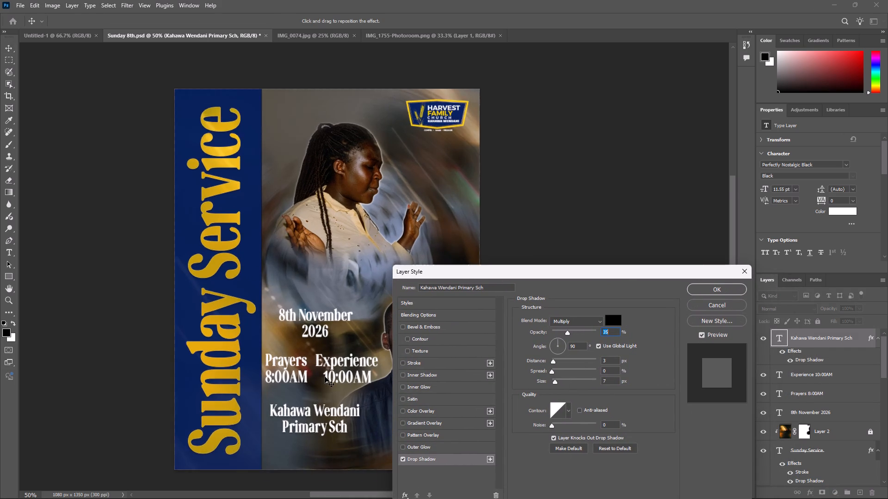
pyautogui.hotkey('ctrl', '=')
pyautogui.scroll(-7, 325, 377)
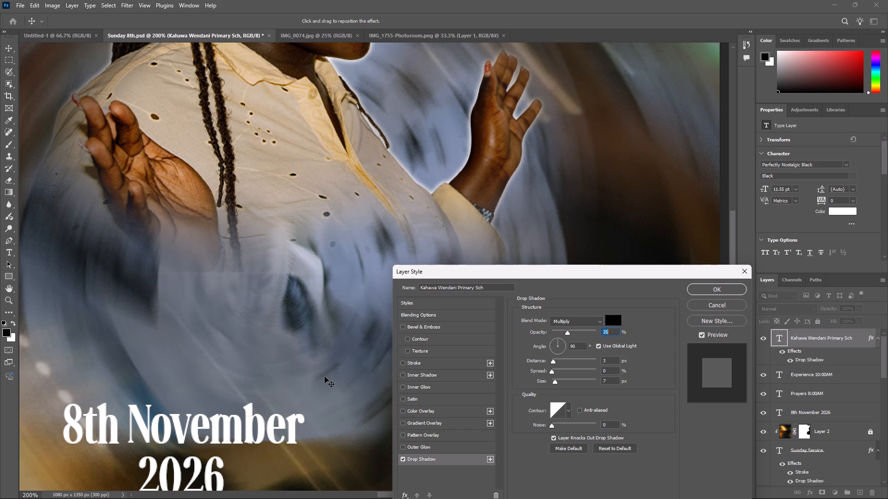
pyautogui.moveTo(288, 311); pyautogui.dragTo(265, 225)
pyautogui.scroll(-3, 265, 225)
pyautogui.scroll(1, 265, 225)
pyautogui.scroll(-8, 701, 291)
pyautogui.click(701, 291)
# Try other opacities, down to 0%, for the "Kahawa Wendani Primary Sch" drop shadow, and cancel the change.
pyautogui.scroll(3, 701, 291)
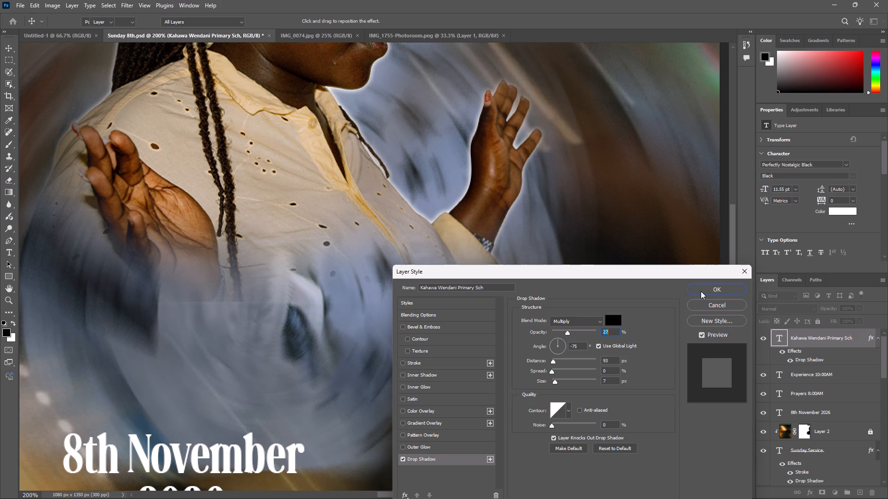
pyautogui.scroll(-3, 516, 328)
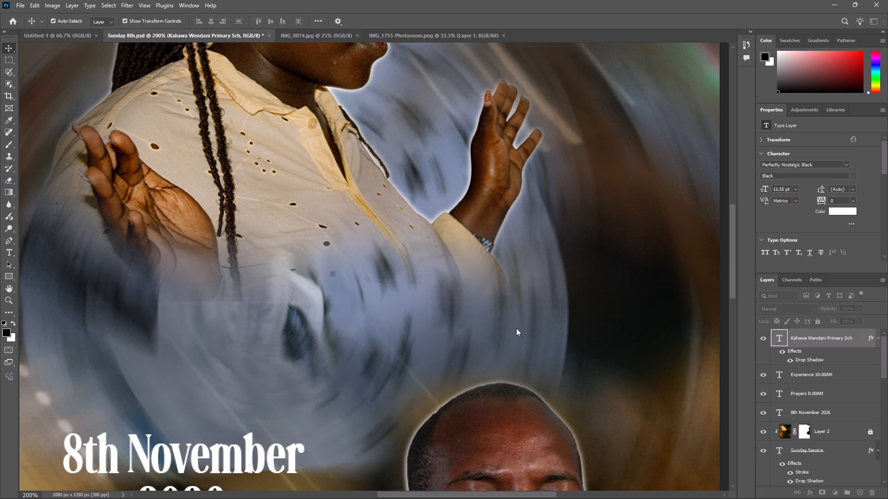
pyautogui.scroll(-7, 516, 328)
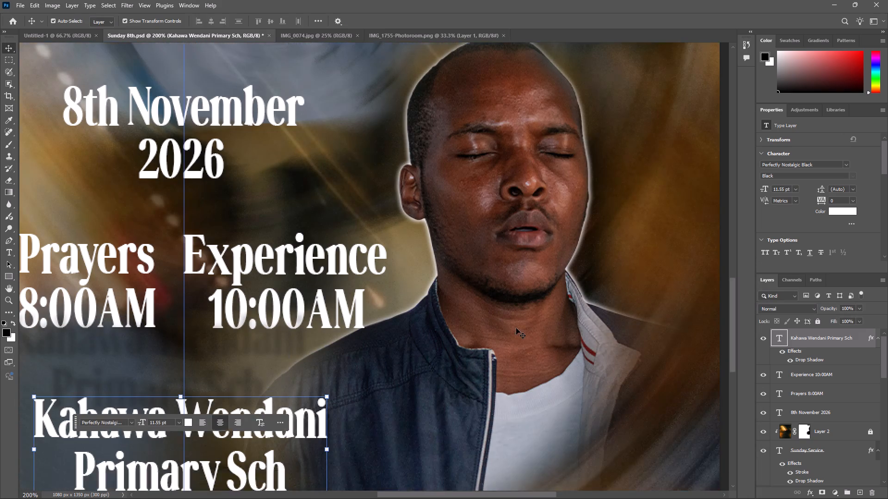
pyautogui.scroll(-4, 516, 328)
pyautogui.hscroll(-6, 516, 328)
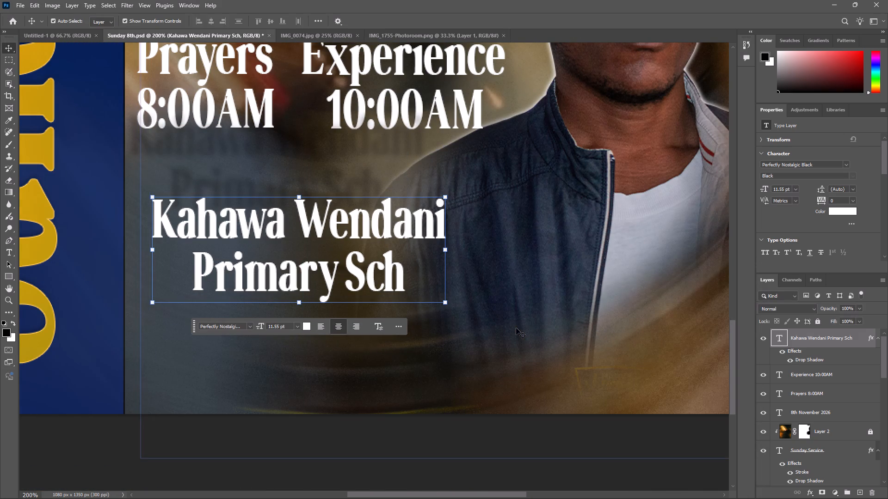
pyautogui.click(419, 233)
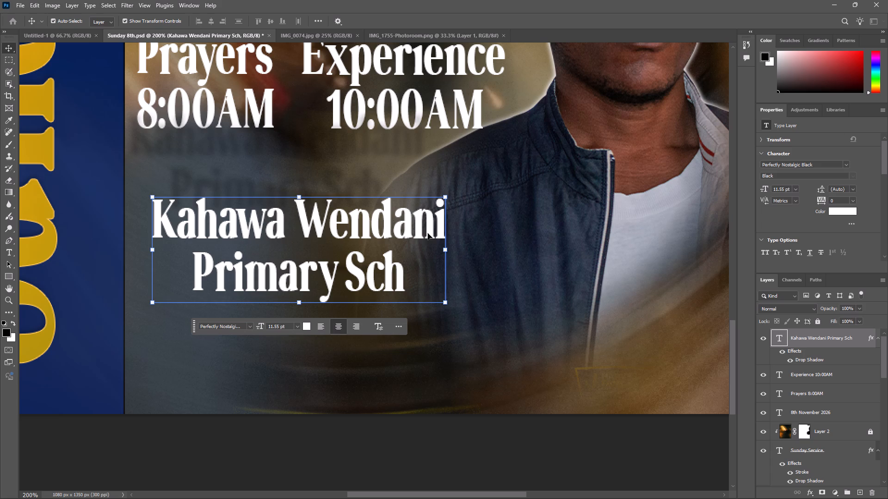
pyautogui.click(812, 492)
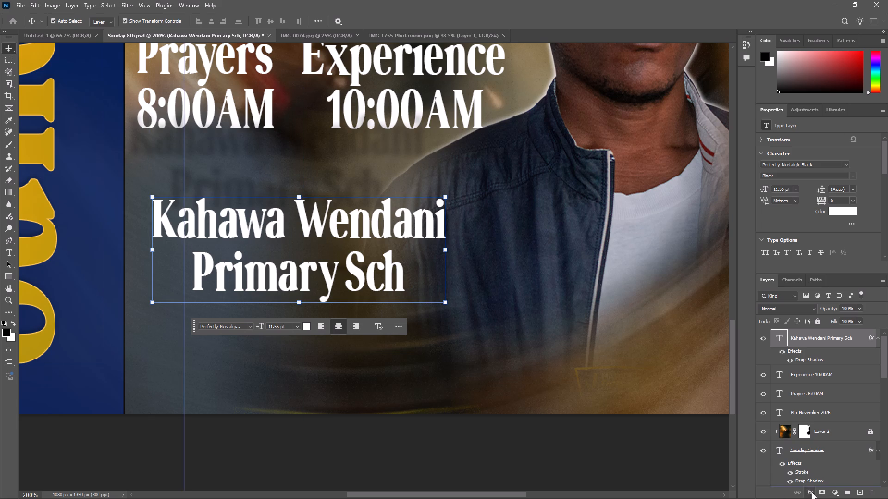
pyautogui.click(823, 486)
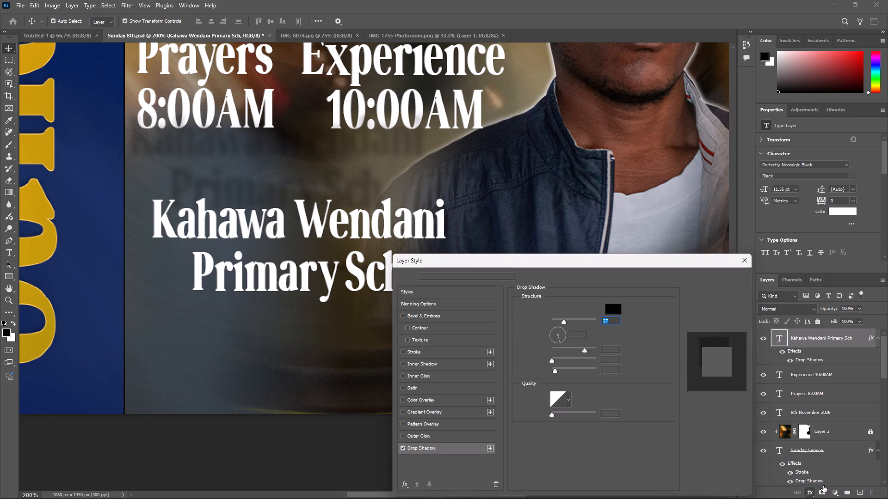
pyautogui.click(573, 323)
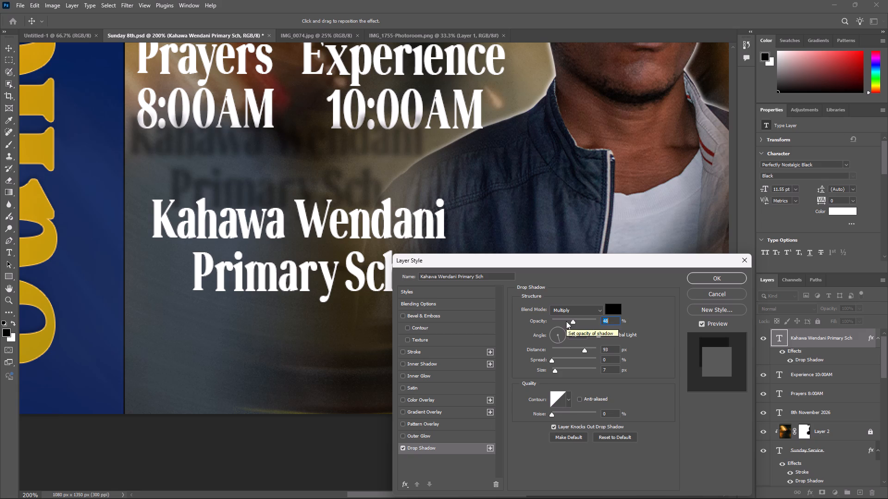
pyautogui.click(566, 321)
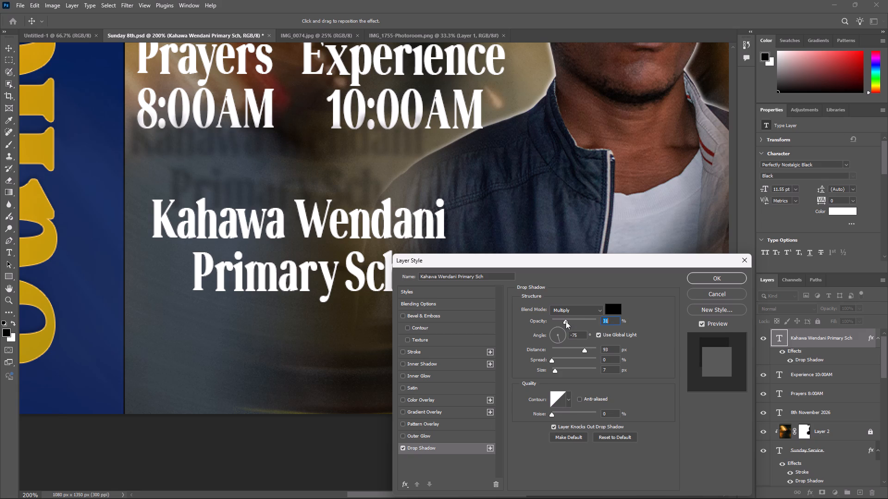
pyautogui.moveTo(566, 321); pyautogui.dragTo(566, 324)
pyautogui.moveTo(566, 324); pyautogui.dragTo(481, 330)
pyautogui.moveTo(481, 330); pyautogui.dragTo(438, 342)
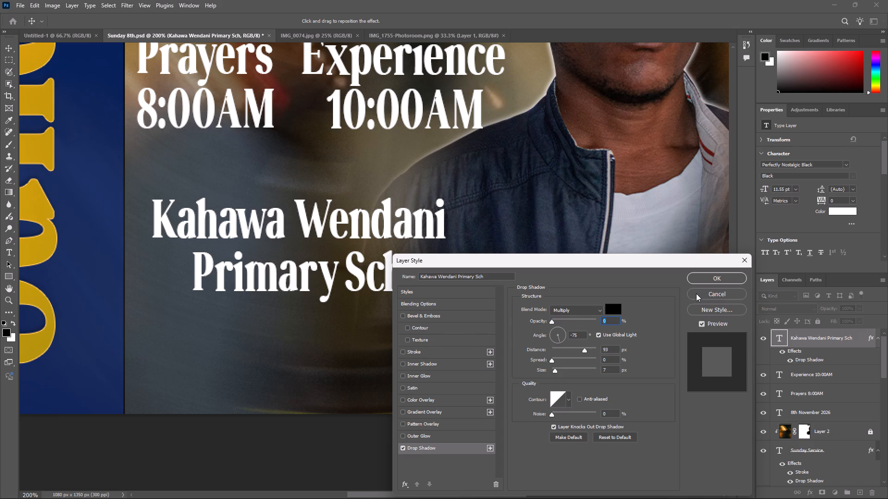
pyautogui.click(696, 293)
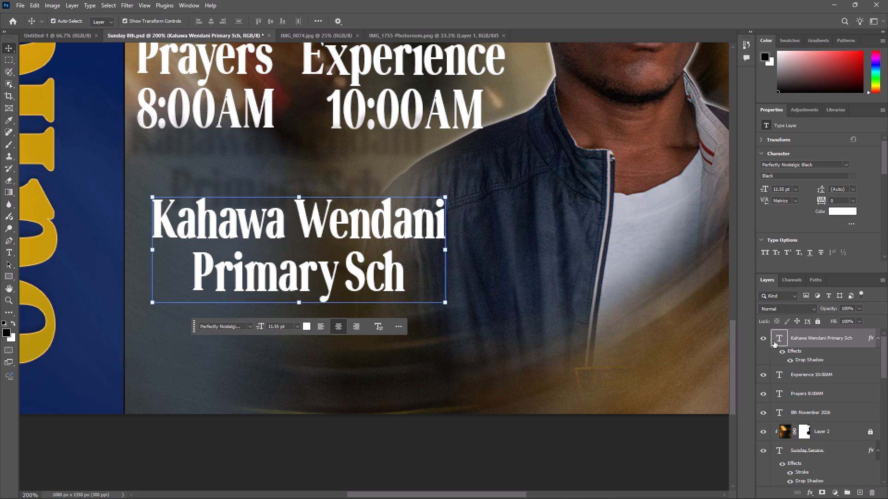
# Hide the drop shadow effect of the "Kahawa Wendani Primary Sch" text layer, keeping the text itself shown.
pyautogui.click(764, 341)
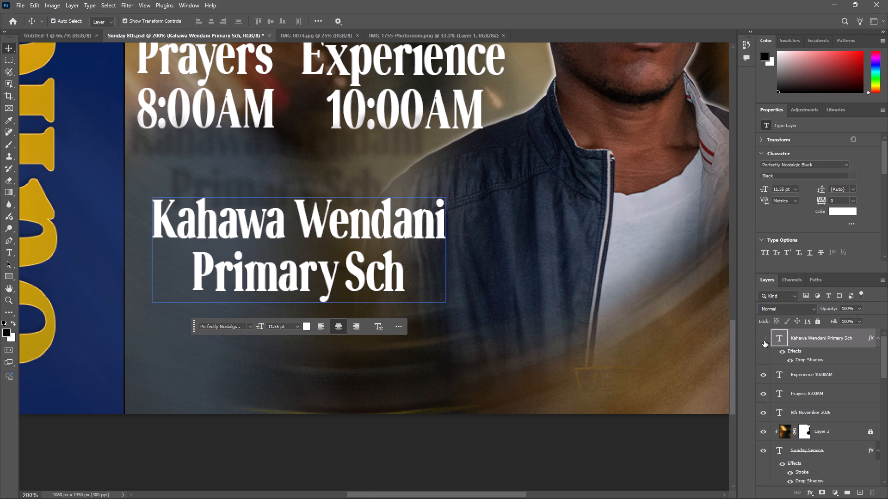
pyautogui.click(764, 341)
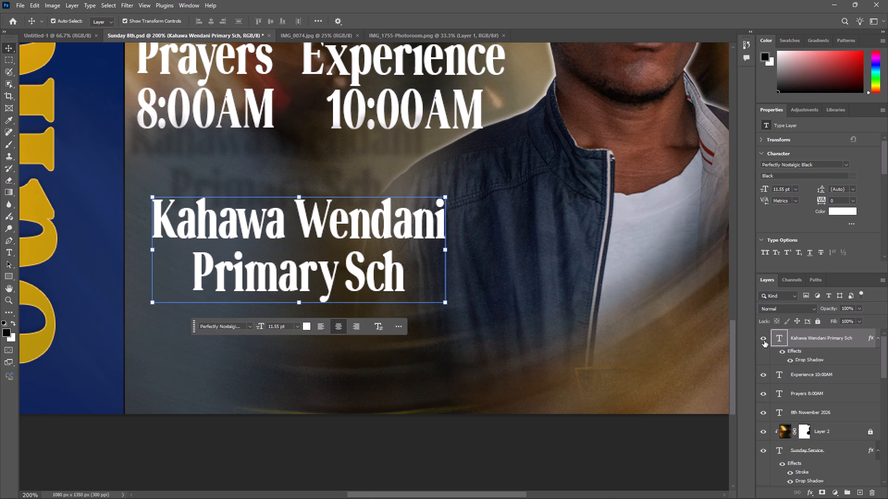
pyautogui.click(793, 362)
pyautogui.click(639, 465)
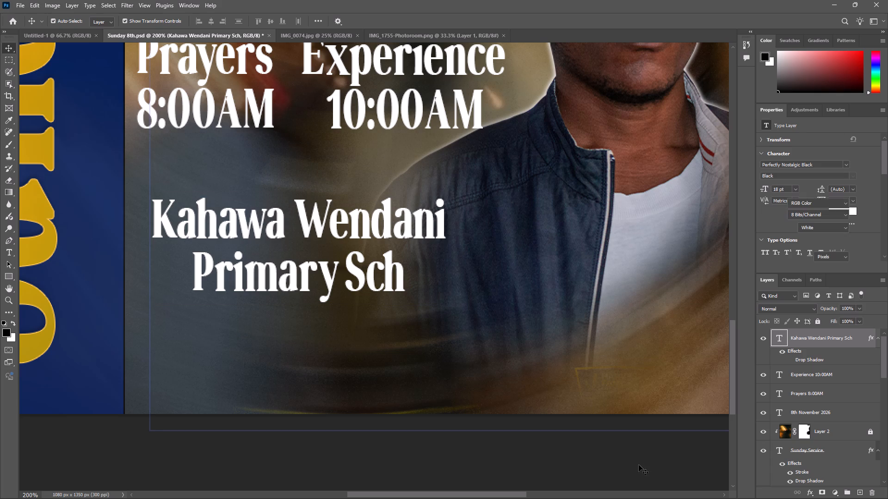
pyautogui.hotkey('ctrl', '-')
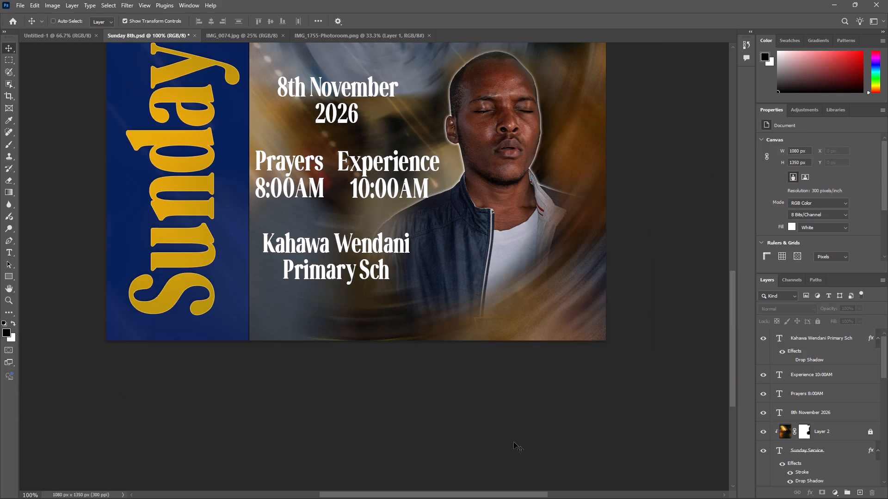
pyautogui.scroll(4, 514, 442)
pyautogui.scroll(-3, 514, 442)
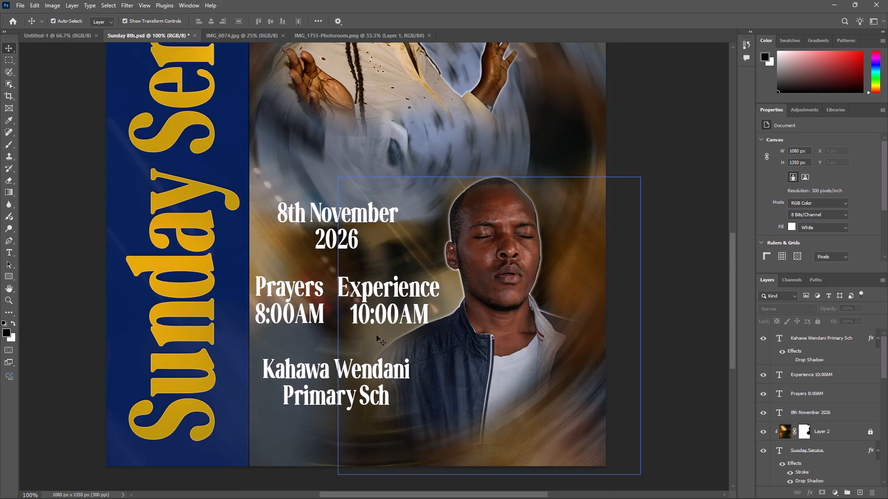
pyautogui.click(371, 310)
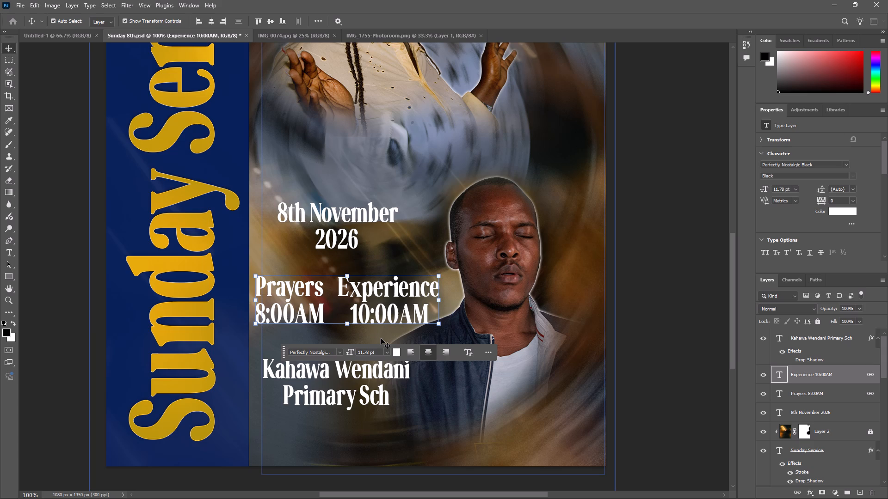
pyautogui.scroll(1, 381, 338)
# Open the recent file New Sermon Ps Val.psd.
pyautogui.click(68, 132)
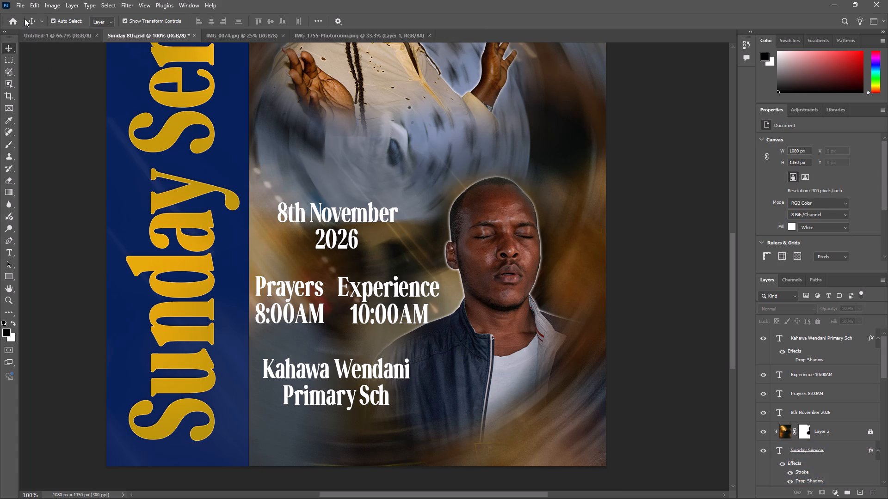
pyautogui.click(25, 3)
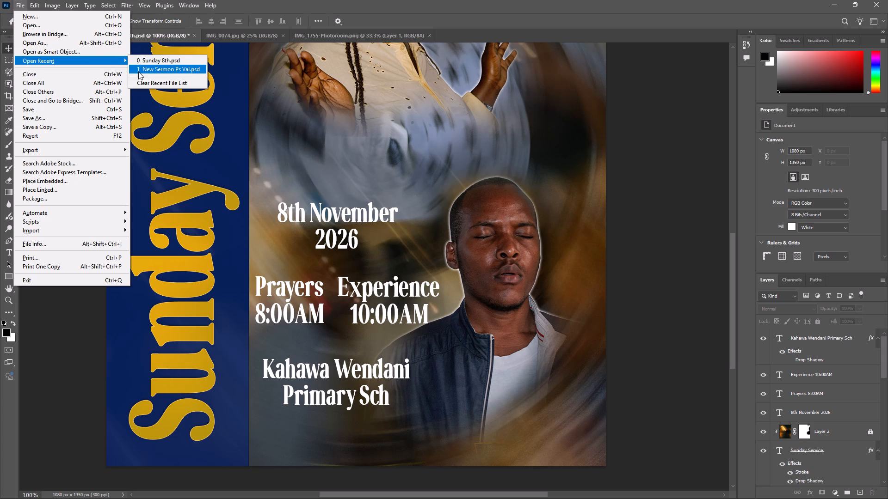
pyautogui.click(152, 67)
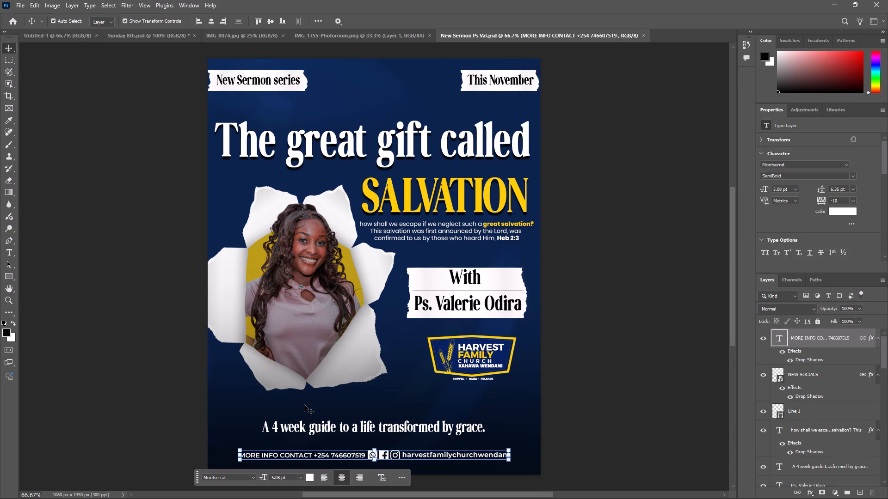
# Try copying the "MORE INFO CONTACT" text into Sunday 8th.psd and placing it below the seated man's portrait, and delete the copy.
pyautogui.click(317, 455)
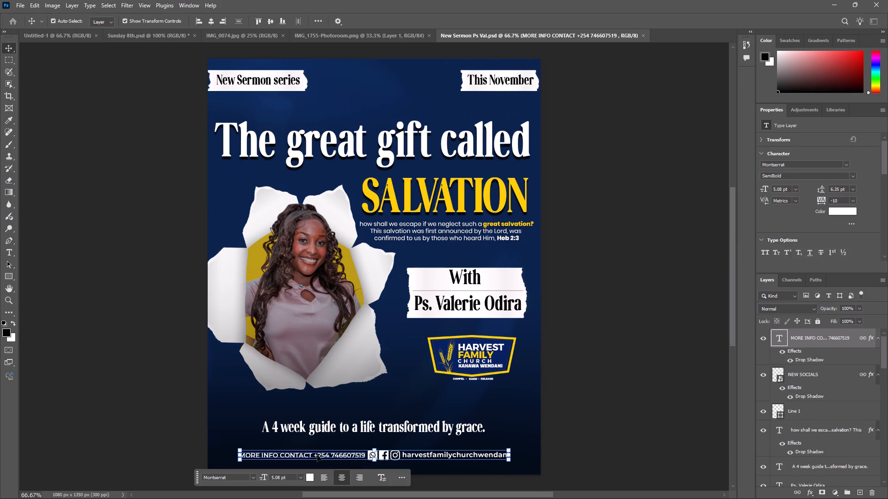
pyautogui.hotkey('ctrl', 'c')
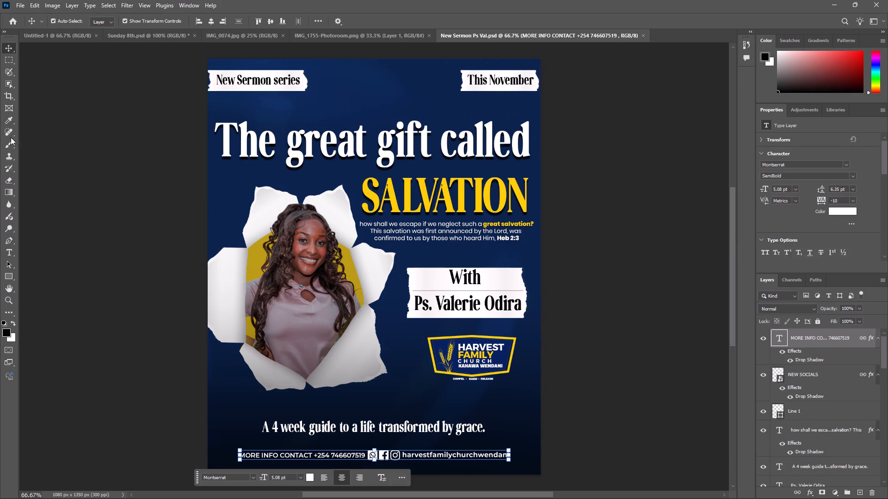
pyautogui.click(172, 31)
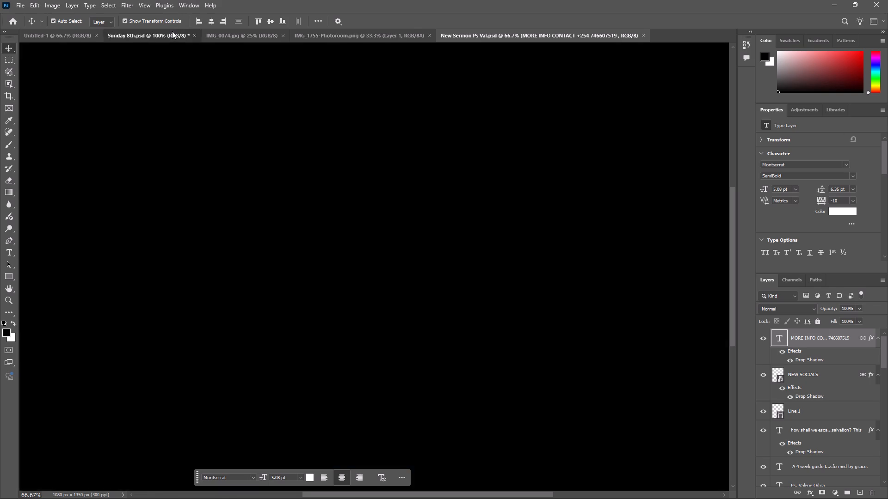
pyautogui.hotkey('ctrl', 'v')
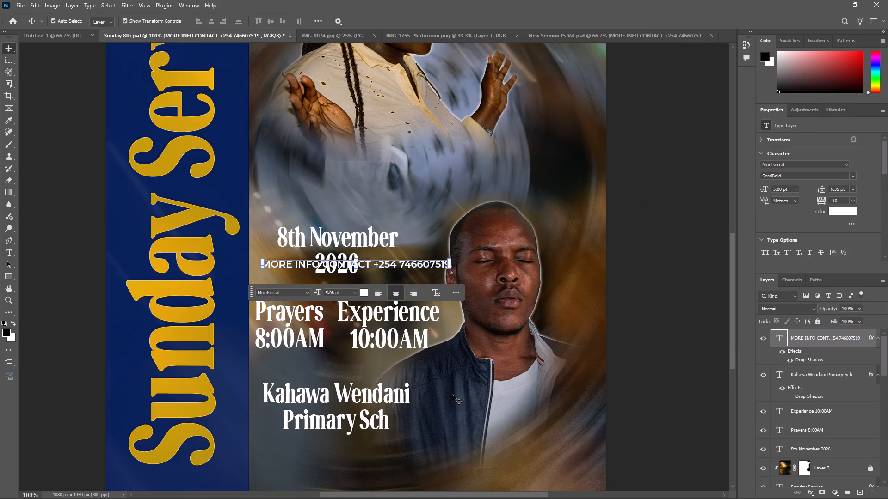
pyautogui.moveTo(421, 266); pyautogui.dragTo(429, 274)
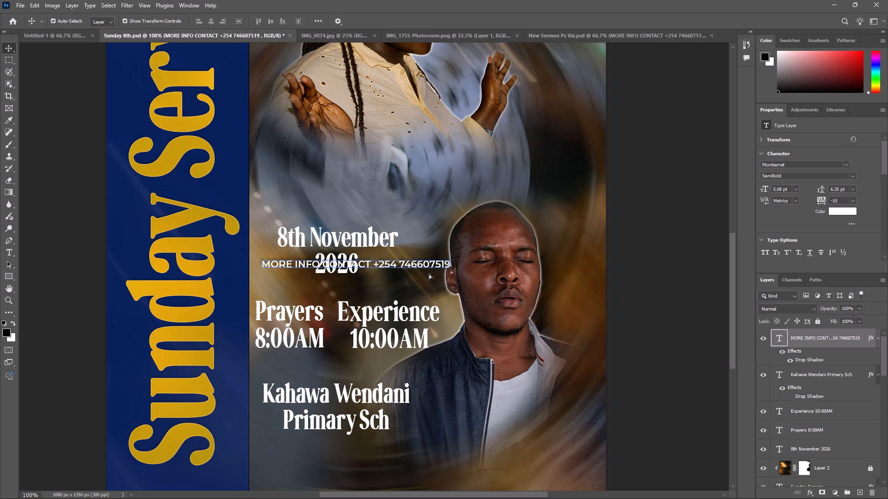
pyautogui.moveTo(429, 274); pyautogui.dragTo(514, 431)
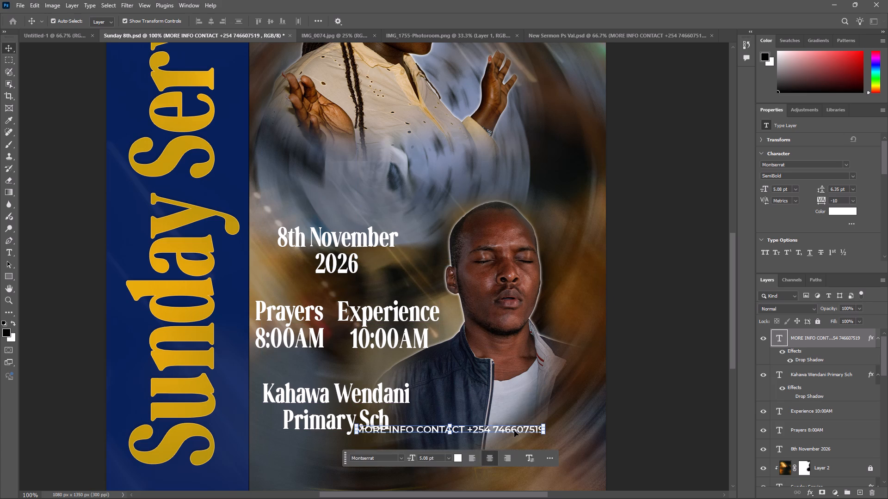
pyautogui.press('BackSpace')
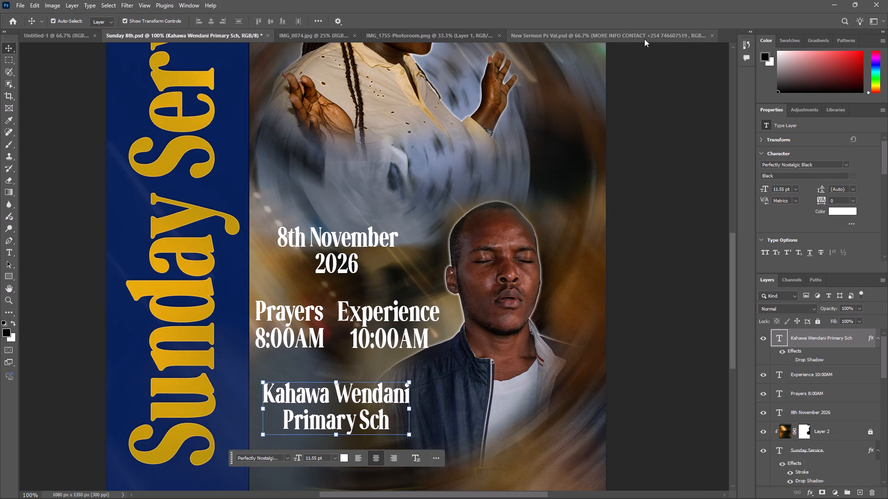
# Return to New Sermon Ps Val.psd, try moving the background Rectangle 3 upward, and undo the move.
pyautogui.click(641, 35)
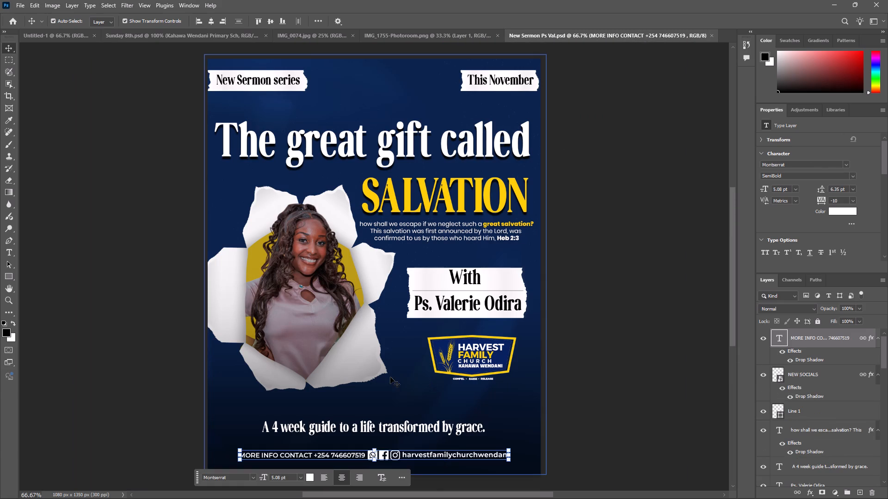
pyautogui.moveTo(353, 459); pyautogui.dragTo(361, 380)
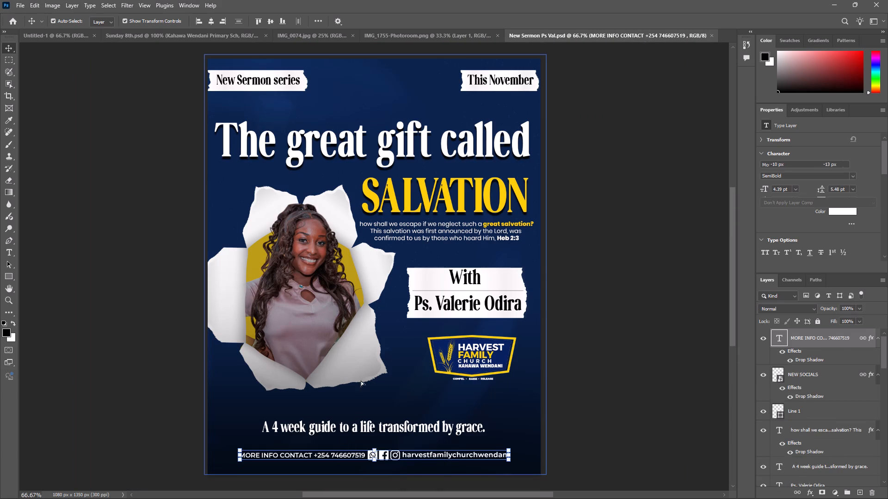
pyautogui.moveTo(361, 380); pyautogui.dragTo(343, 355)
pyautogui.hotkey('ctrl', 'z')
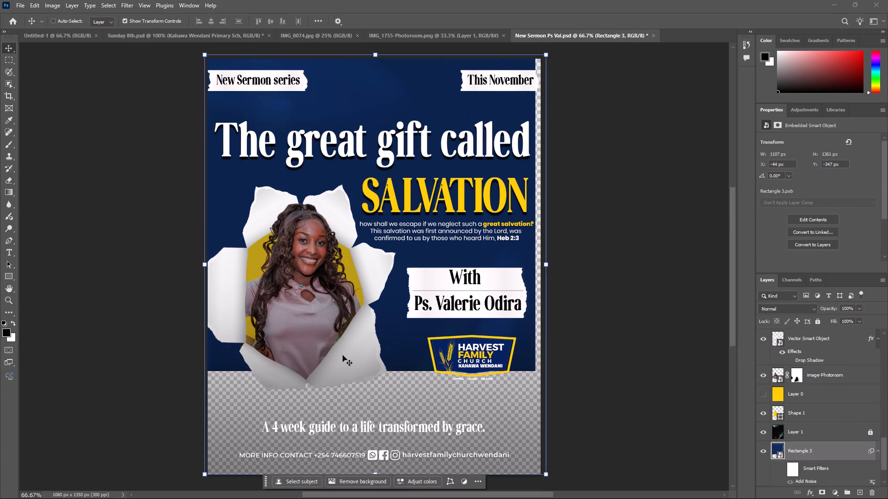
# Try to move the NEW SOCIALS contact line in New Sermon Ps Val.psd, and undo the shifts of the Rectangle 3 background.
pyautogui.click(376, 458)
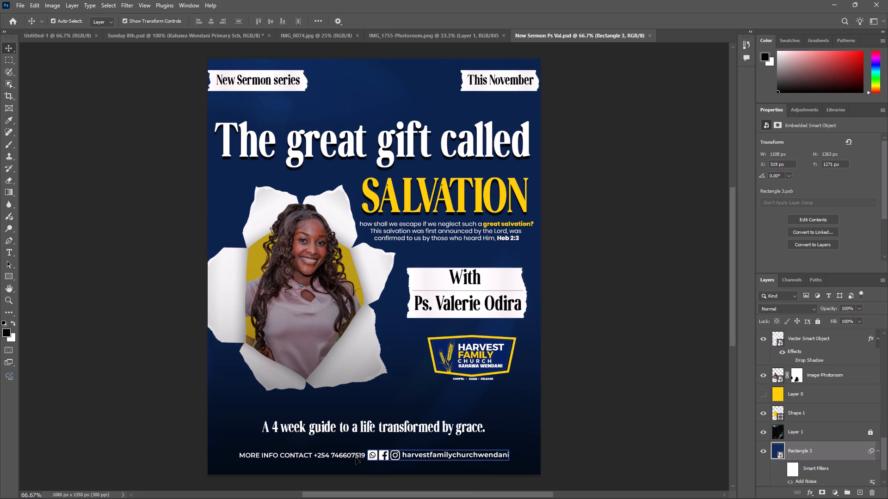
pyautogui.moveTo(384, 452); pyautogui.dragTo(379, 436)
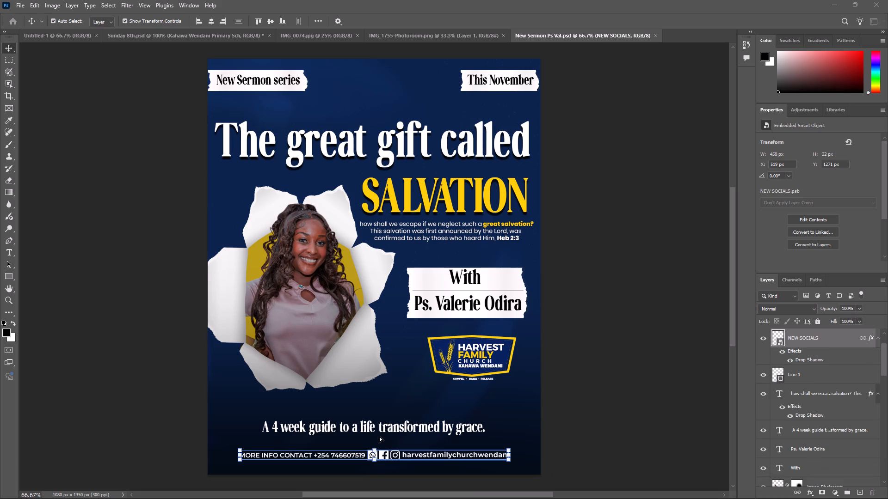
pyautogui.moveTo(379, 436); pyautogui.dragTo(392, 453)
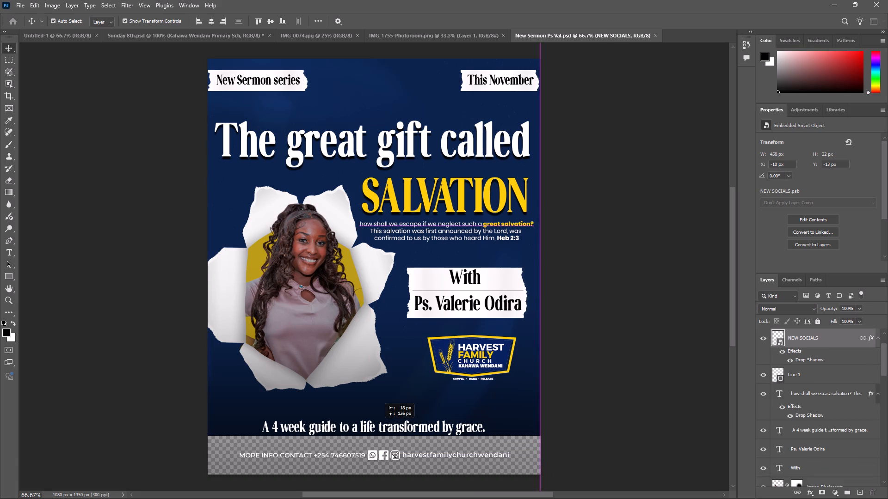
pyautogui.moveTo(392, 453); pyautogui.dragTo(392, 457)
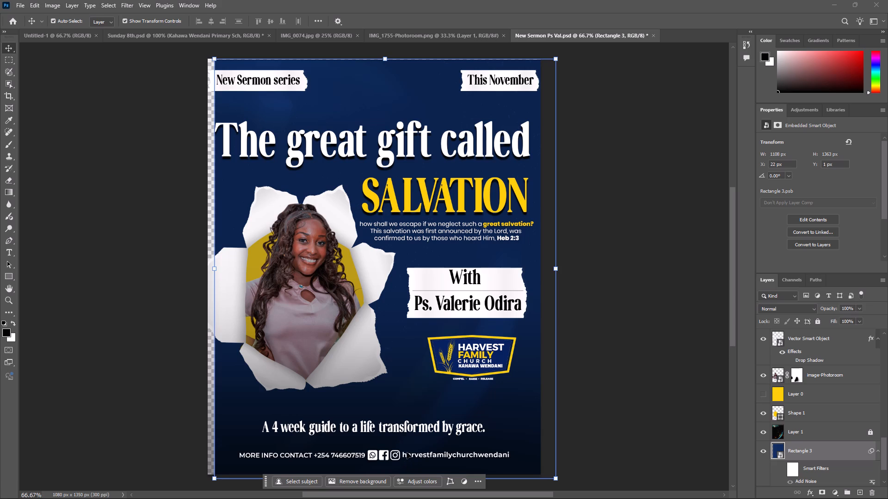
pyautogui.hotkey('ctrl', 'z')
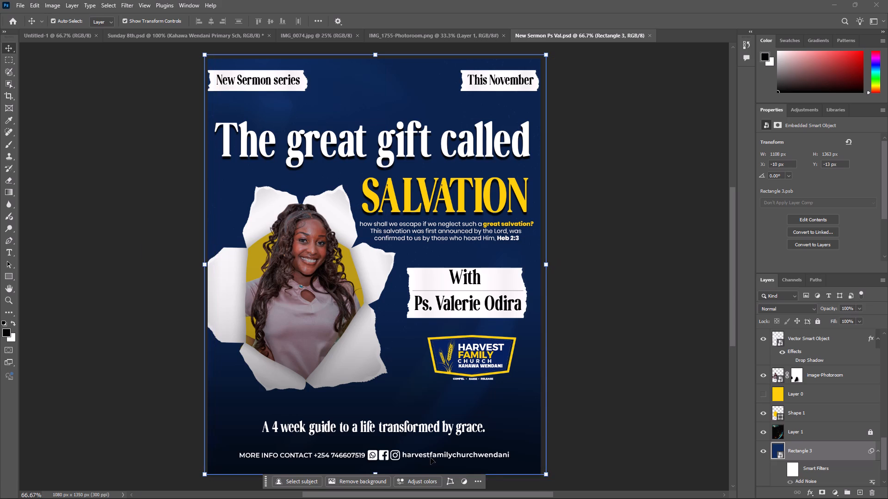
# Copy the linked contact text and NEW SOCIALS line from New Sermon Ps Val.psd into Sunday 8th.psd, near the poster's bottom edge.
pyautogui.click(431, 456)
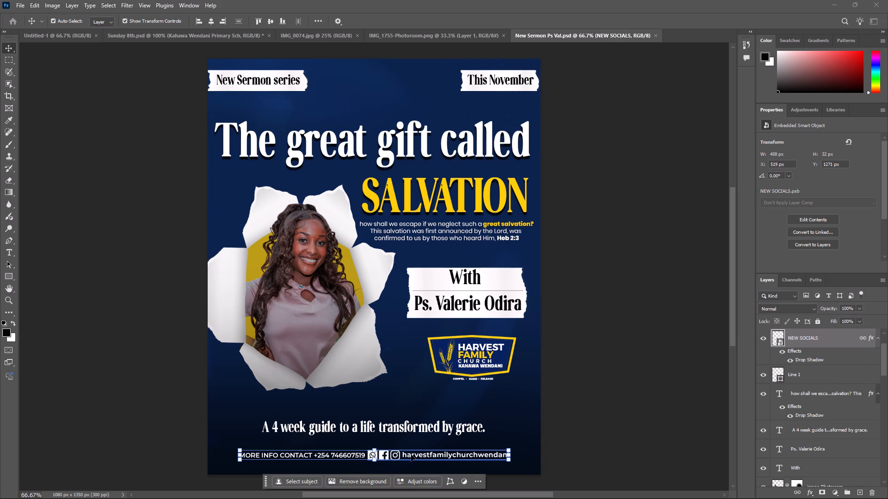
pyautogui.moveTo(388, 453); pyautogui.dragTo(345, 415)
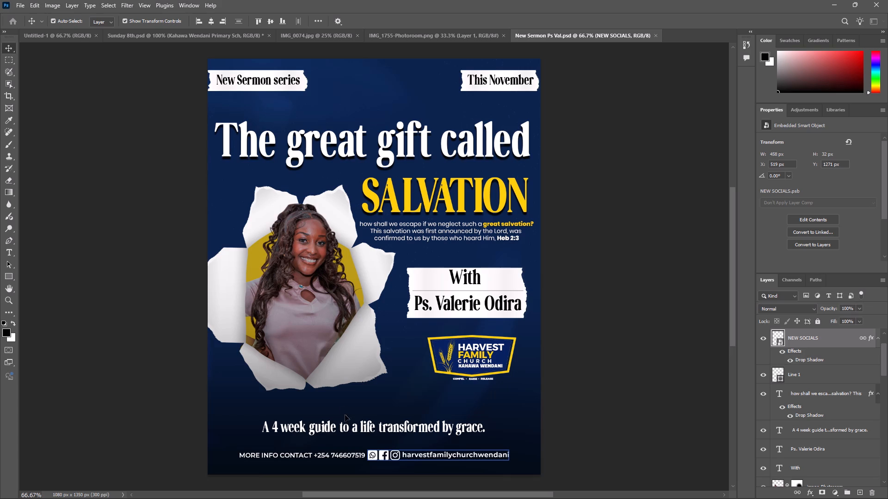
pyautogui.moveTo(345, 415); pyautogui.dragTo(340, 229)
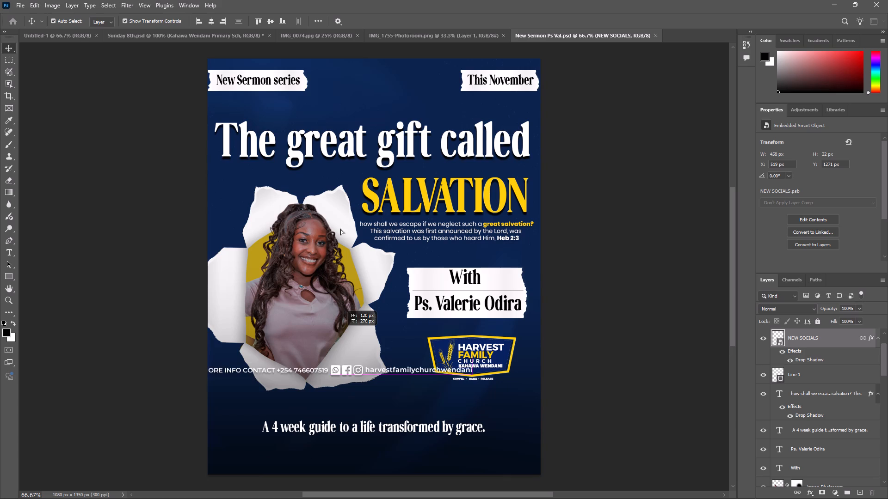
pyautogui.moveTo(340, 229); pyautogui.dragTo(145, 34)
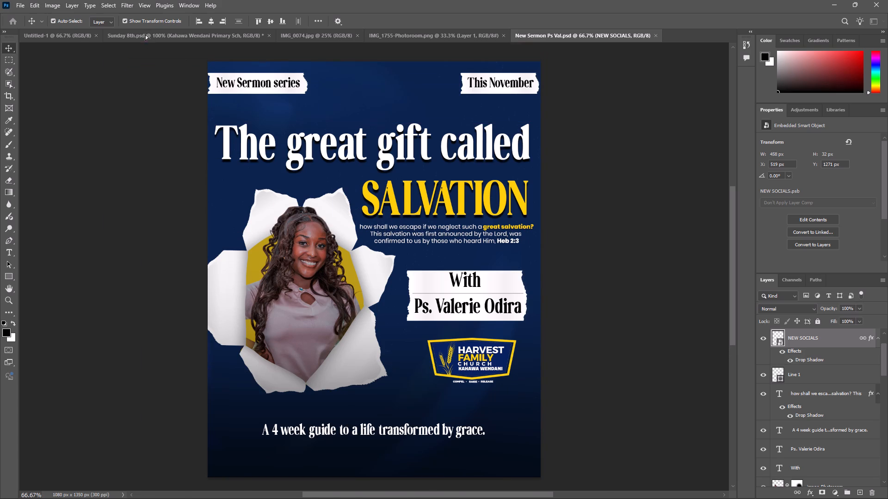
pyautogui.moveTo(145, 34); pyautogui.dragTo(439, 467)
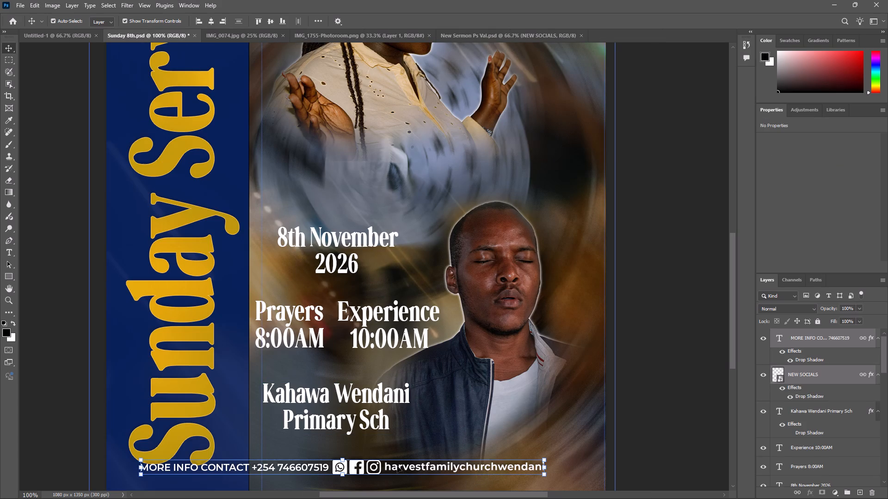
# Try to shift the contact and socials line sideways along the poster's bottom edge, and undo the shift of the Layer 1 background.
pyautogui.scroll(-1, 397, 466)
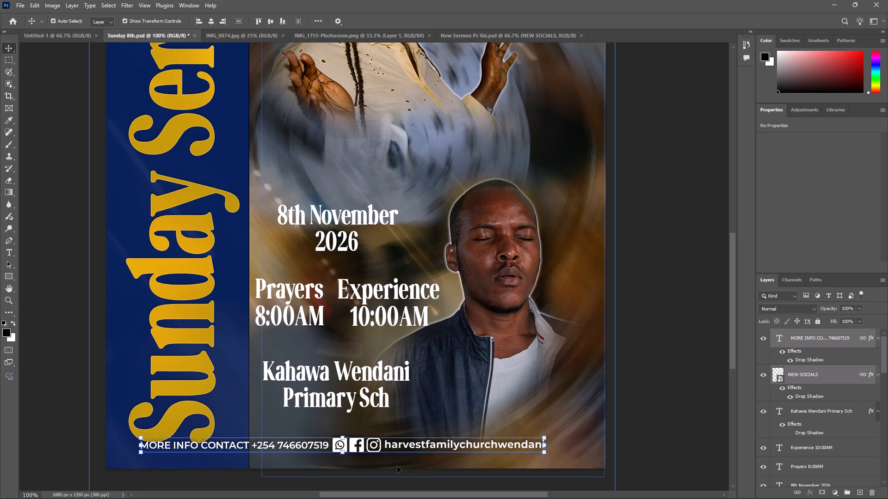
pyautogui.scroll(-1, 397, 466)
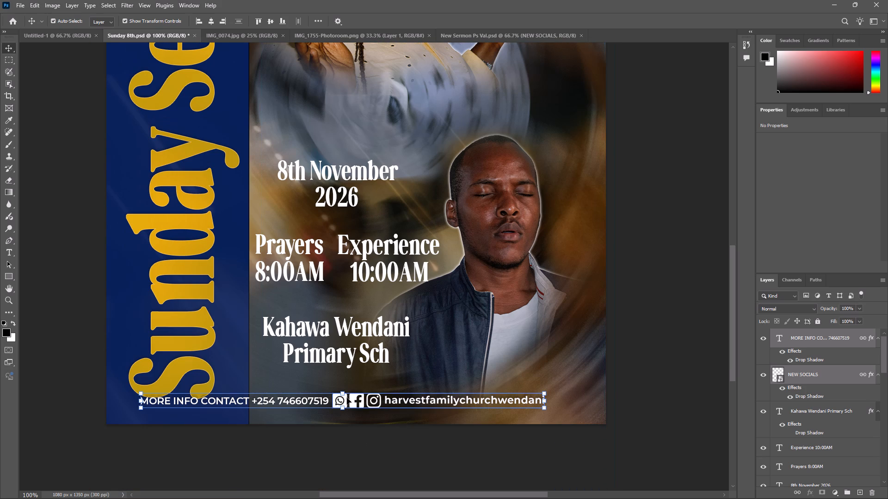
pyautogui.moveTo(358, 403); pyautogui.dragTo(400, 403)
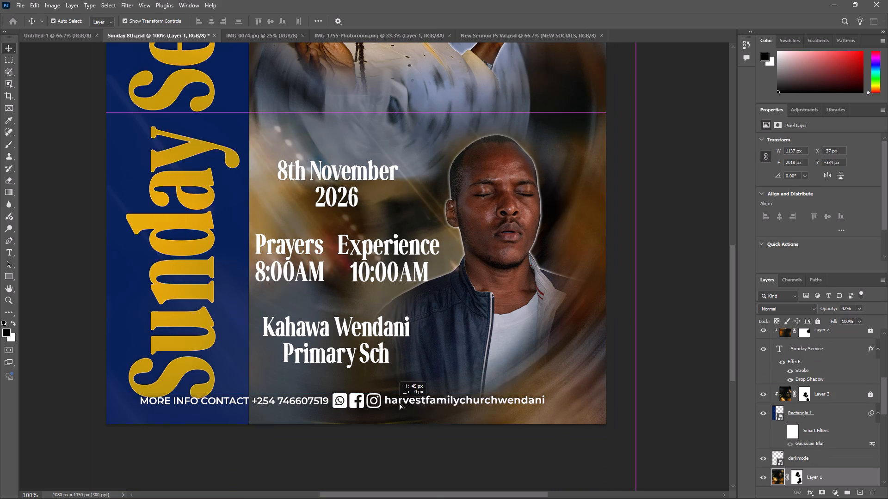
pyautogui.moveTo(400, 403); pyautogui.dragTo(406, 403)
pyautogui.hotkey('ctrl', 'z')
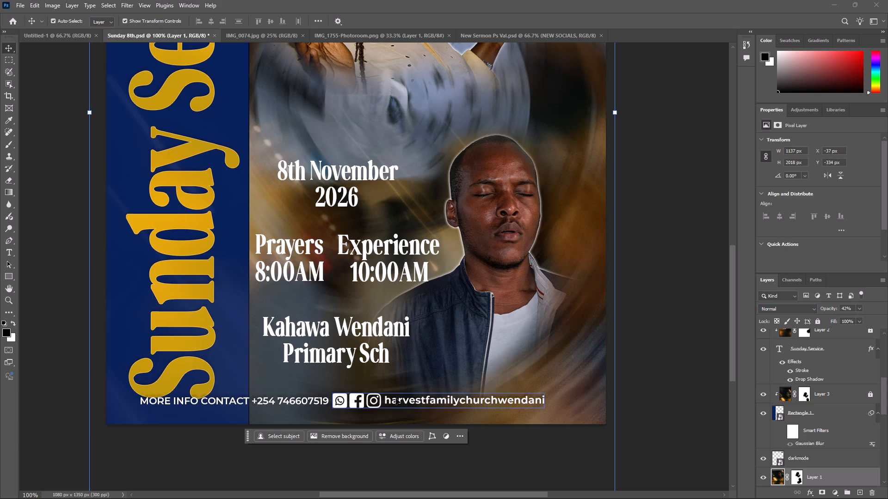
# Move the linked contact and NEW SOCIALS line horizontally so it starts at the blue band's inner edge, with NEW SOCIALS at X 724 px.
pyautogui.click(396, 398)
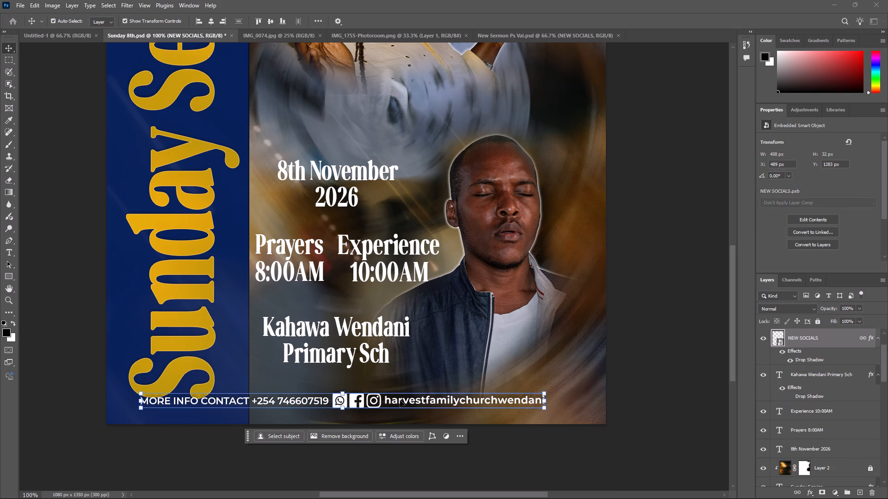
pyautogui.moveTo(385, 400); pyautogui.dragTo(471, 404)
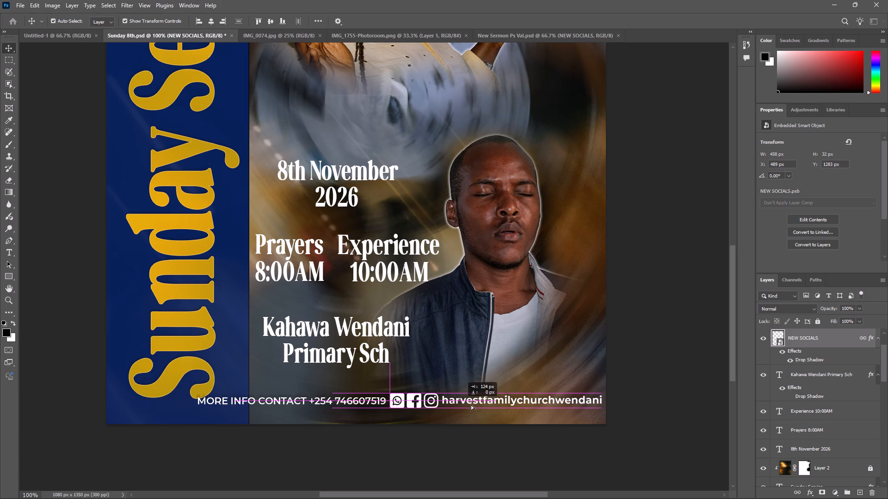
pyautogui.moveTo(471, 404); pyautogui.dragTo(470, 404)
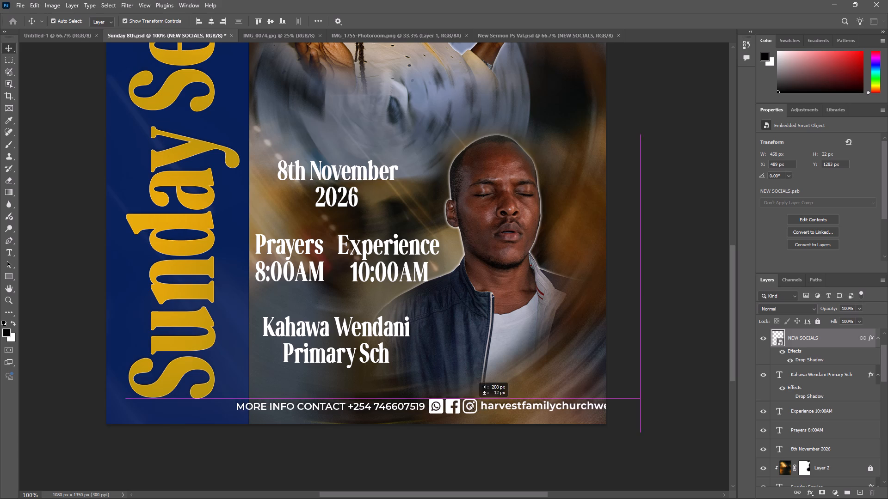
pyautogui.moveTo(470, 404); pyautogui.dragTo(494, 399)
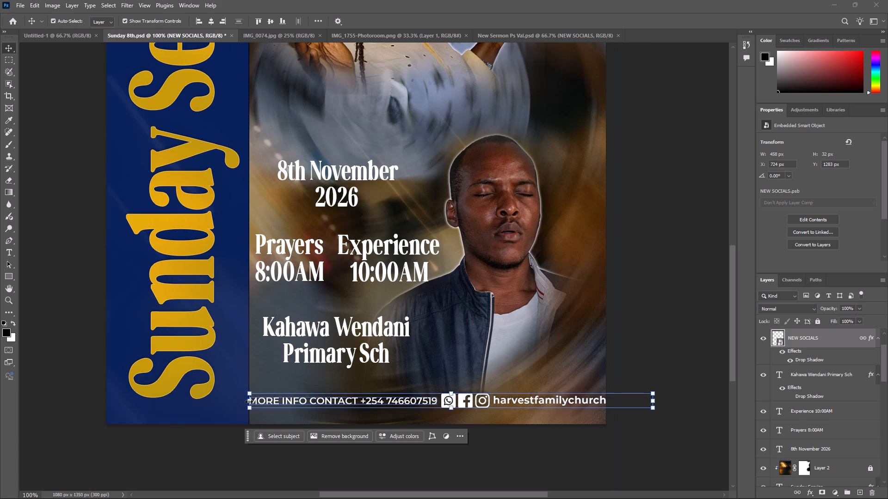
# Scale the NEW SOCIALS contact line down proportionally to about 359 by 25 px and fit it between the blue band and the poster's edge.
pyautogui.moveTo(247, 400); pyautogui.dragTo(271, 401)
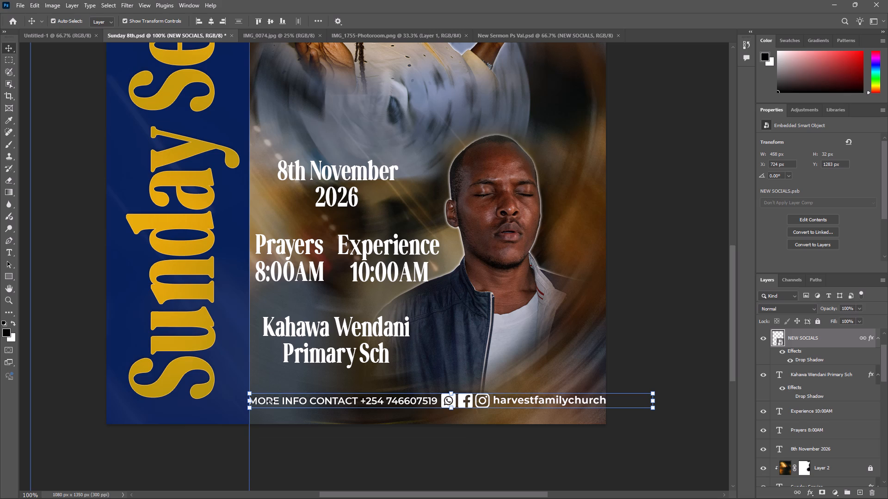
pyautogui.moveTo(271, 401); pyautogui.dragTo(302, 400)
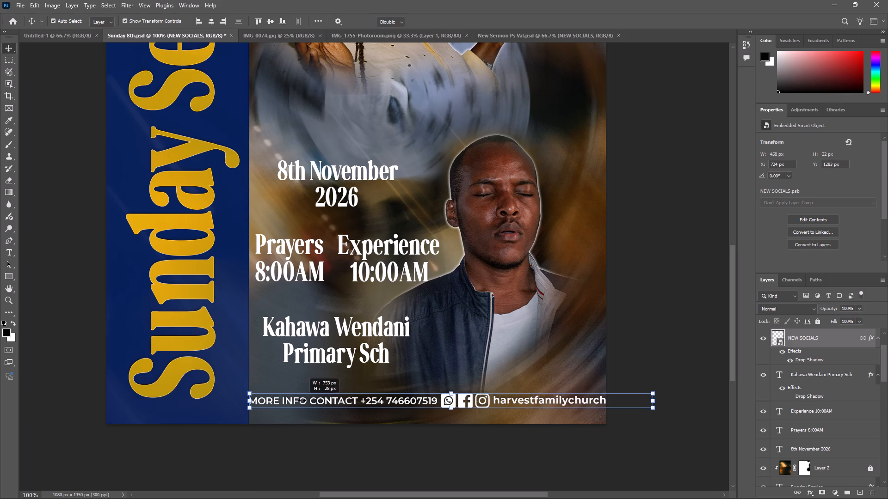
pyautogui.moveTo(302, 400); pyautogui.dragTo(301, 400)
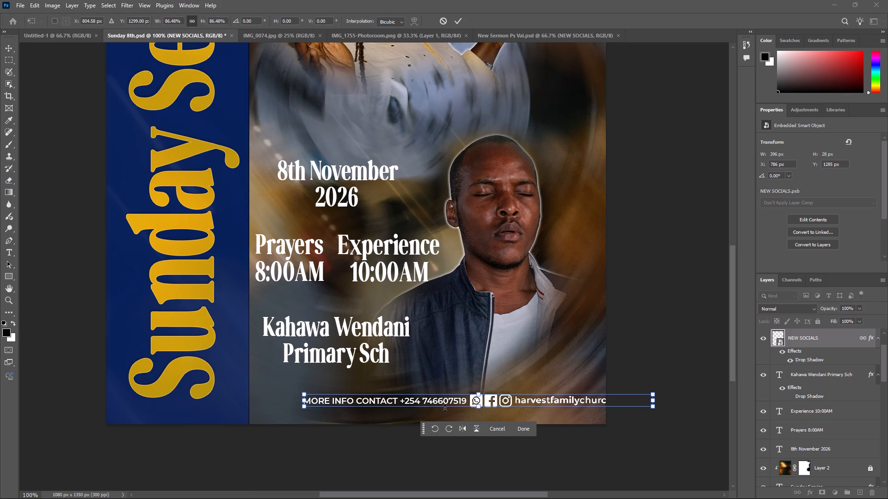
pyautogui.moveTo(489, 402); pyautogui.dragTo(488, 402)
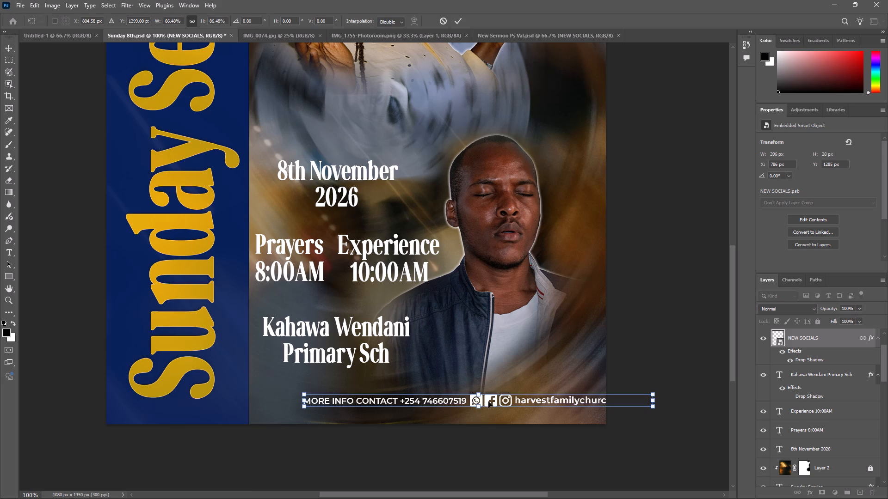
pyautogui.moveTo(488, 402); pyautogui.dragTo(438, 405)
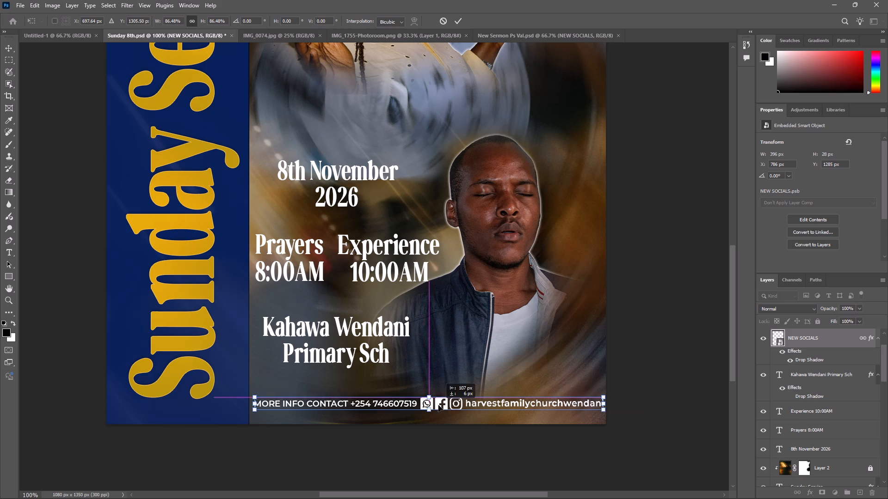
pyautogui.moveTo(445, 403); pyautogui.dragTo(427, 401)
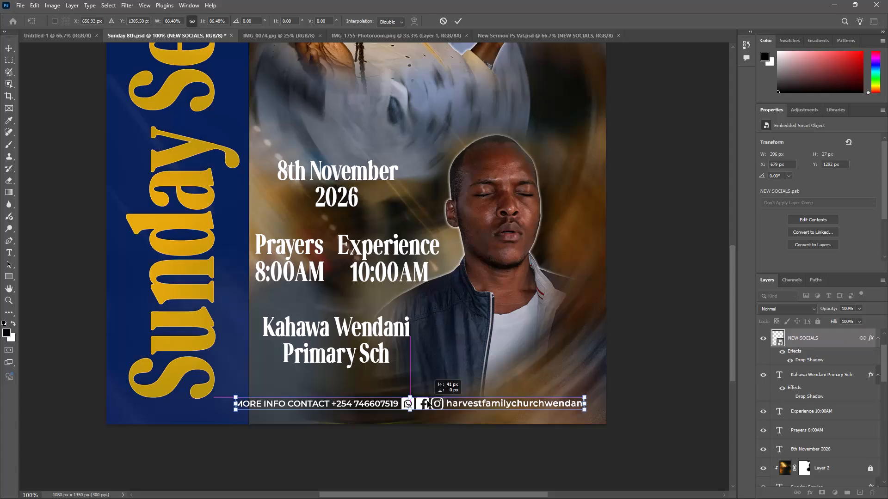
pyautogui.moveTo(427, 401); pyautogui.dragTo(439, 401)
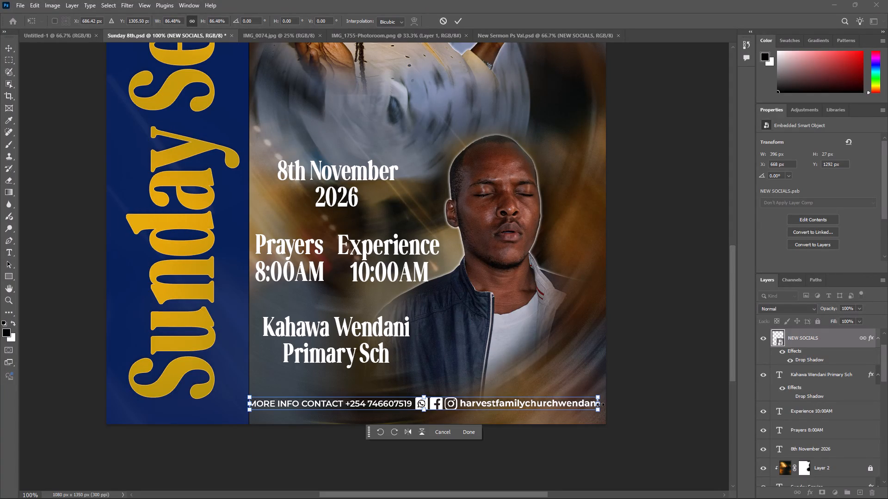
pyautogui.moveTo(600, 404); pyautogui.dragTo(567, 404)
pyautogui.click(456, 20)
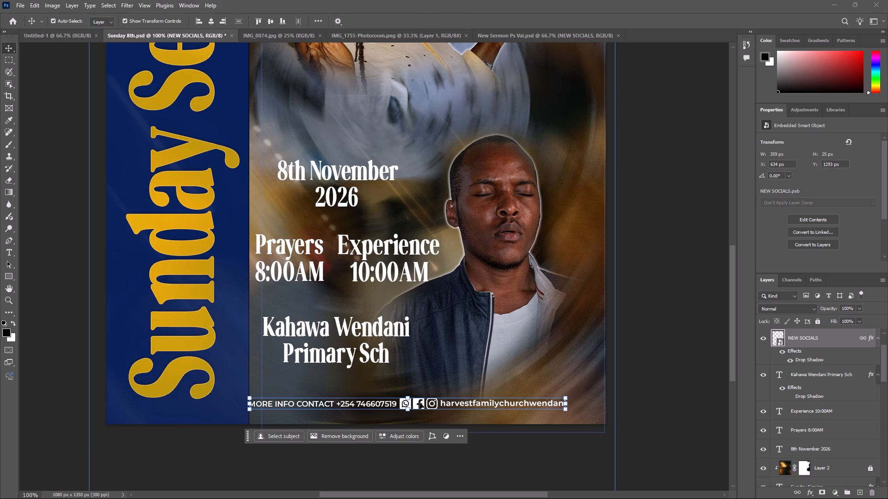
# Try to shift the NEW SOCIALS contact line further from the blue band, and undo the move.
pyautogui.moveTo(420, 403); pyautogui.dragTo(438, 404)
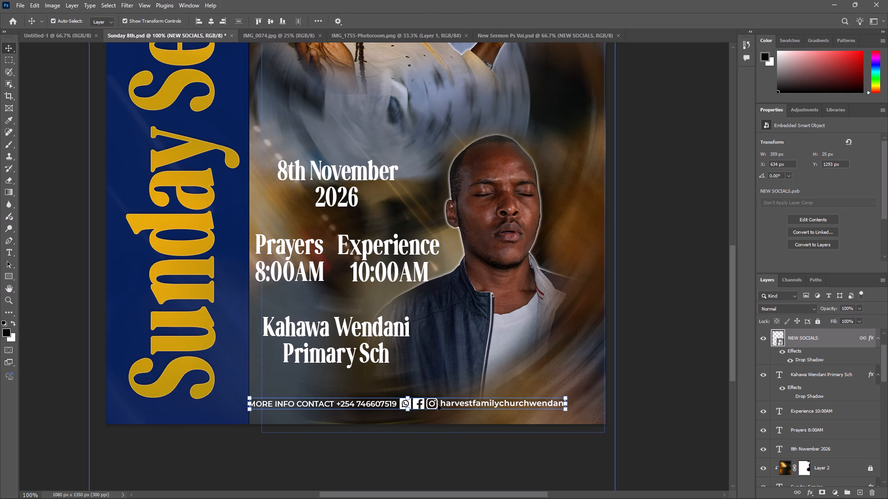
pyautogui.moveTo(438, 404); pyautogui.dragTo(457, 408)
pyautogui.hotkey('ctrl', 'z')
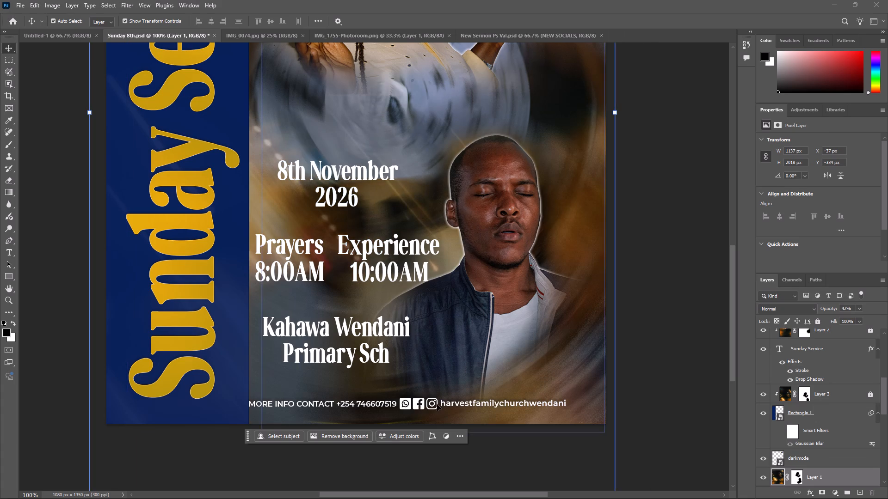
# Move the NEW SOCIALS contact line away from the blue band and closer to the bottom edge, to about X 682 px, Y 1306 px.
pyautogui.click(434, 404)
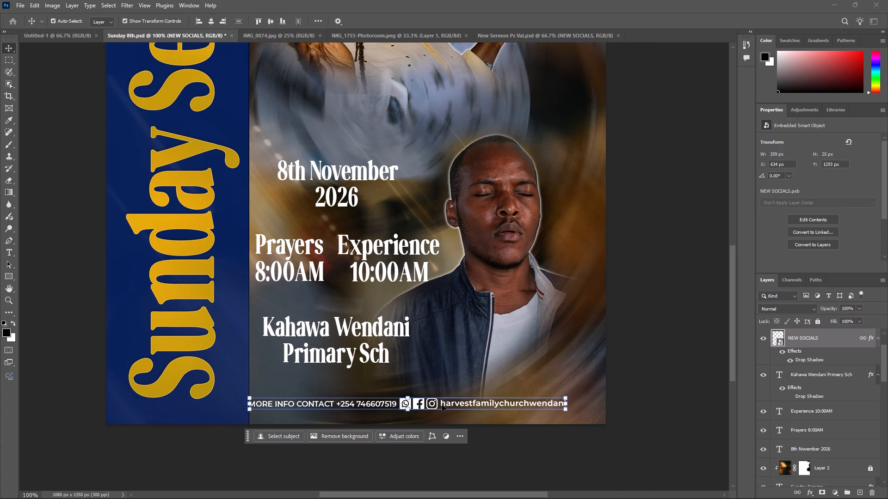
pyautogui.moveTo(431, 402); pyautogui.dragTo(475, 402)
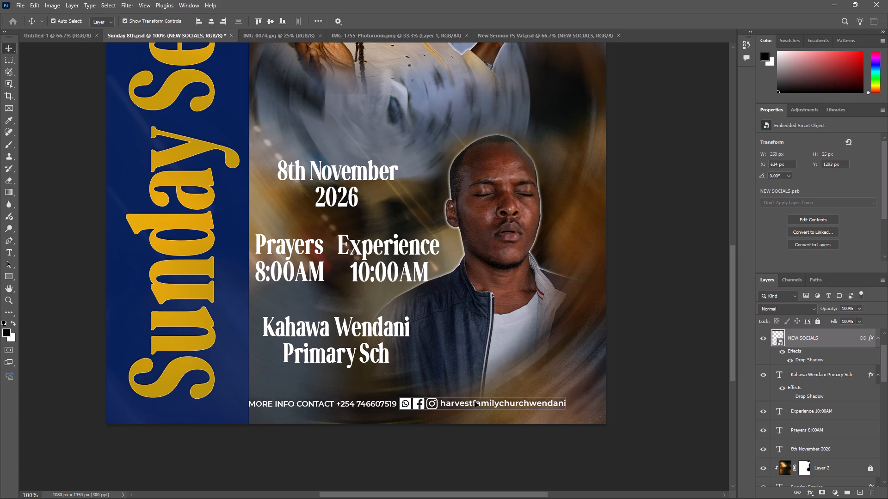
pyautogui.moveTo(475, 402); pyautogui.dragTo(449, 408)
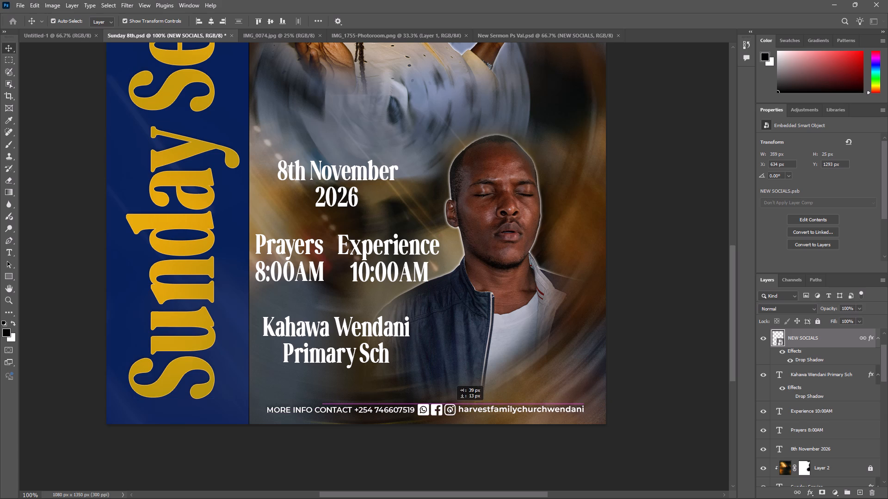
pyautogui.moveTo(449, 408); pyautogui.dragTo(454, 408)
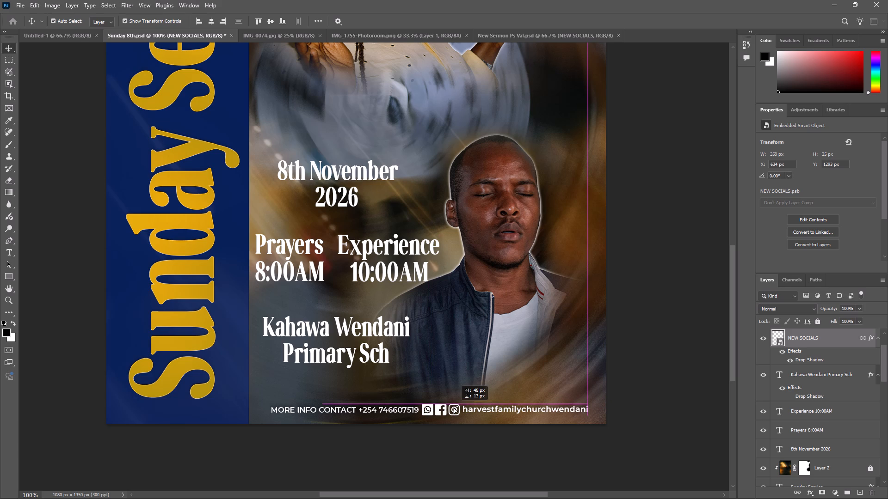
pyautogui.moveTo(454, 408); pyautogui.dragTo(453, 407)
pyautogui.click(645, 413)
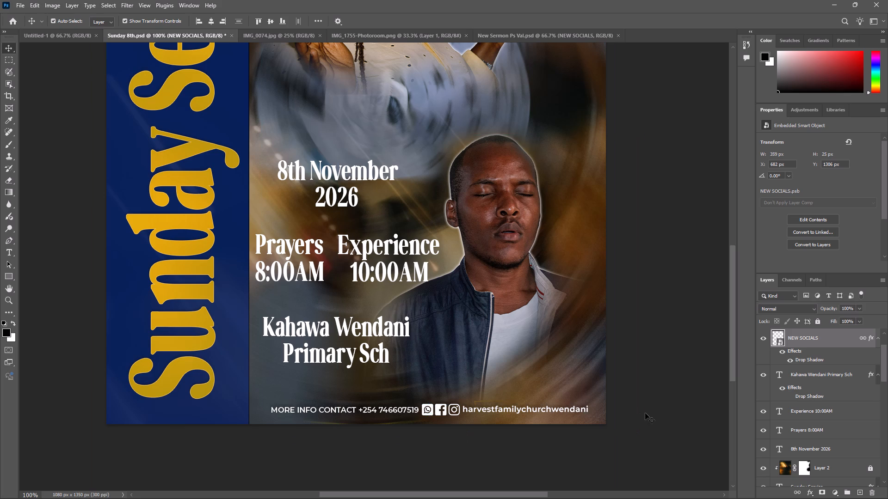
# Recolor the word "Experience" in the "Experience 10:00AM" text with the church logo's yellow, #fecb04.
pyautogui.scroll(9, 645, 413)
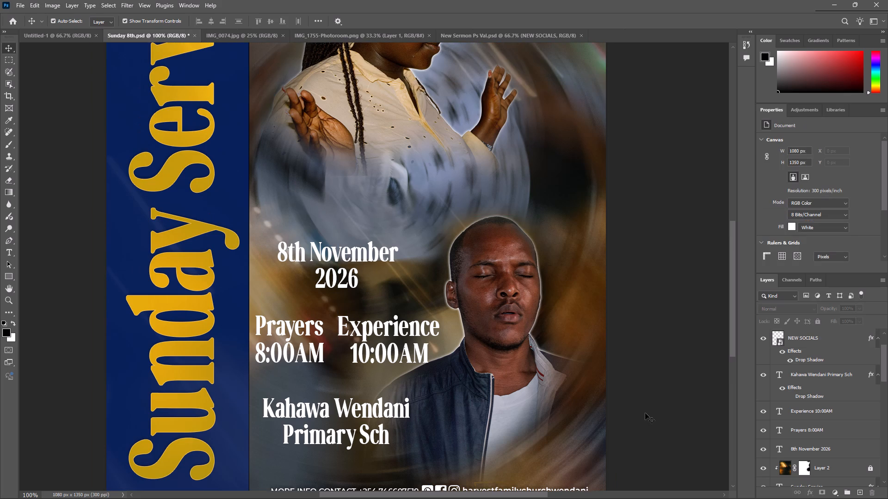
pyautogui.hotkey('ctrl', '-')
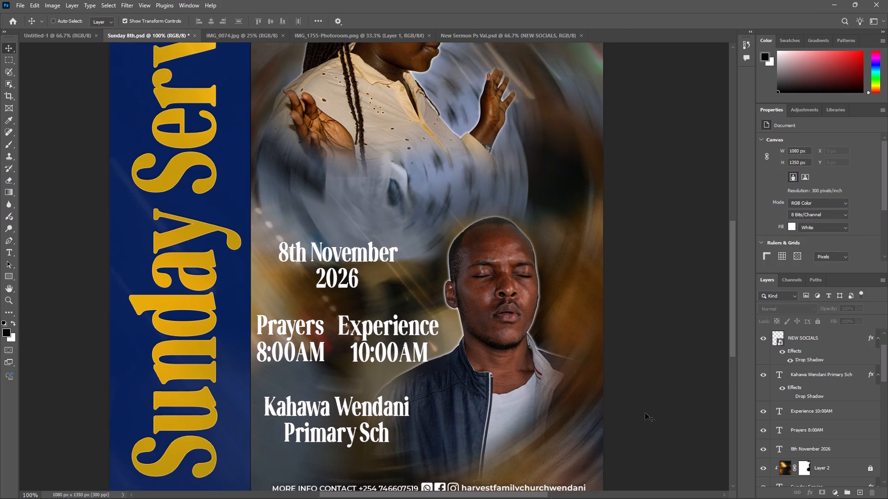
pyautogui.hotkey('ctrl', '-')
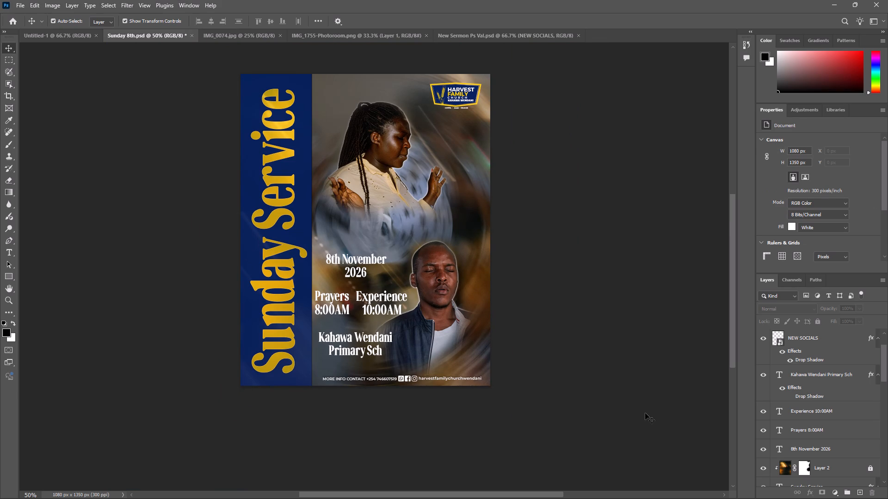
pyautogui.click(384, 296)
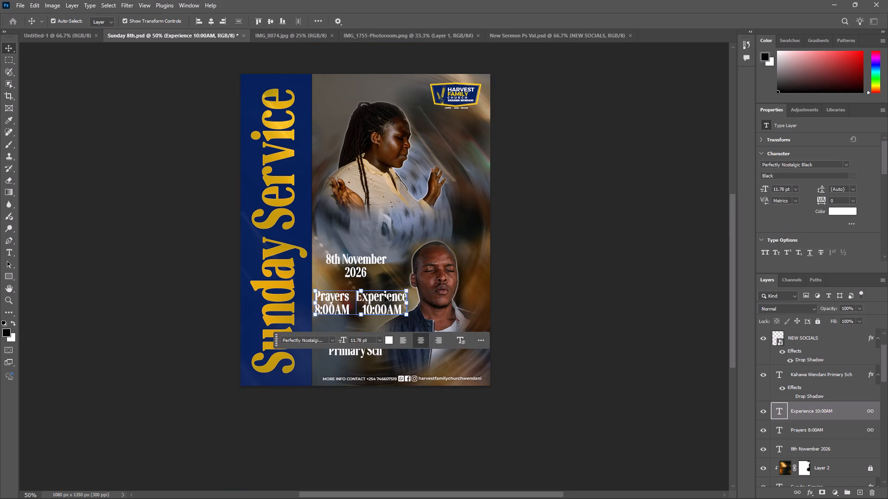
pyautogui.click(595, 365)
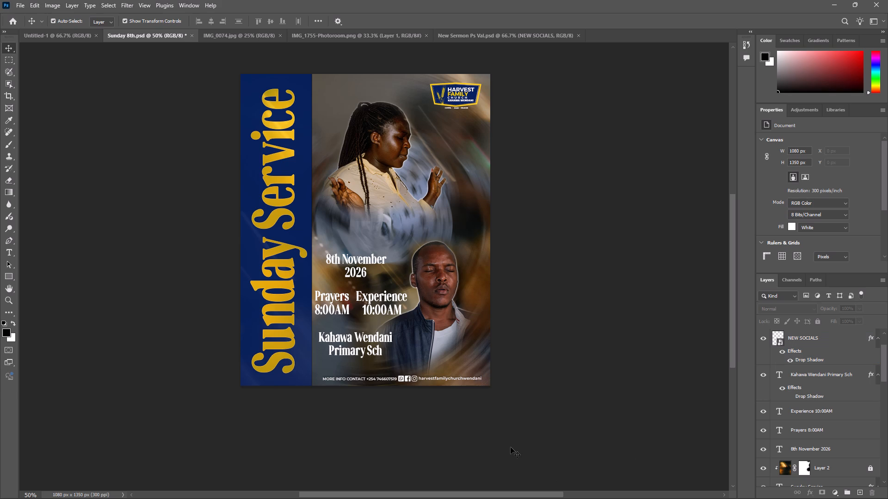
pyautogui.tripleClick(381, 303)
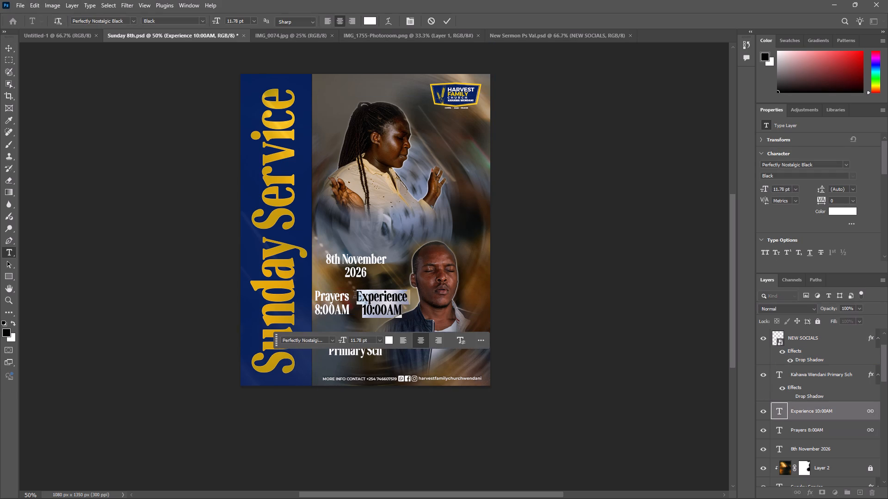
pyautogui.moveTo(357, 296); pyautogui.dragTo(440, 301)
pyautogui.click(388, 342)
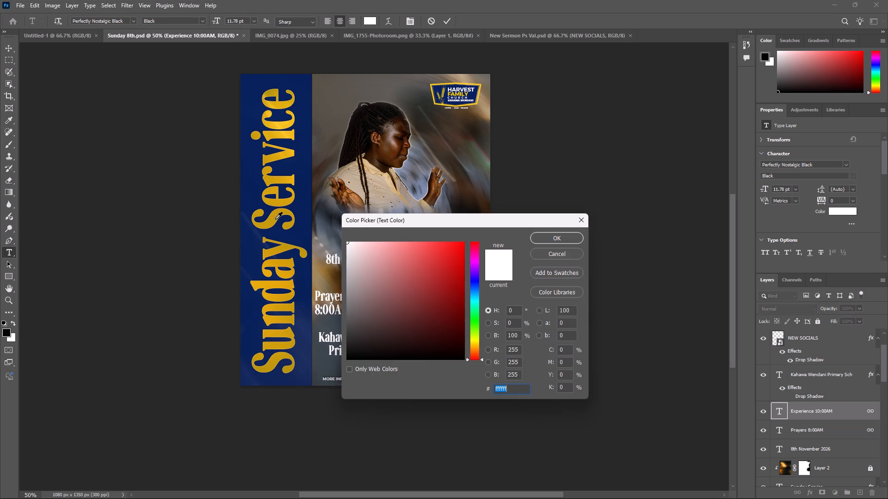
pyautogui.click(471, 104)
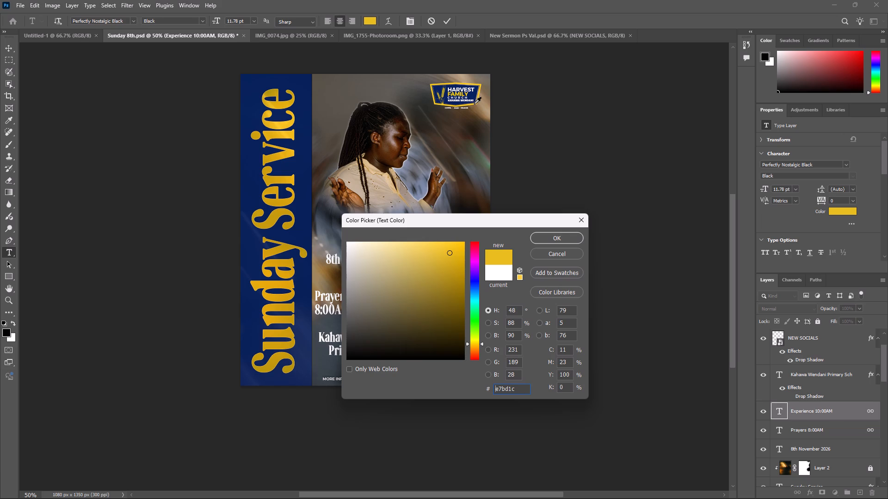
pyautogui.click(474, 104)
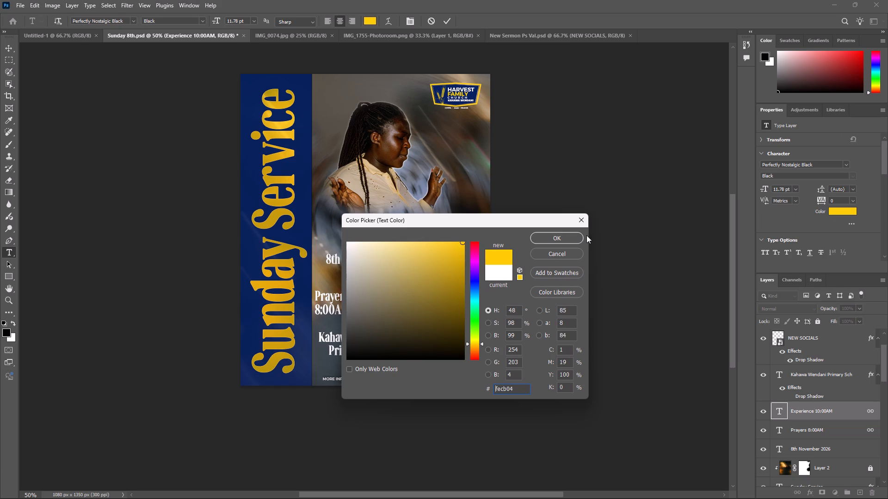
pyautogui.click(577, 237)
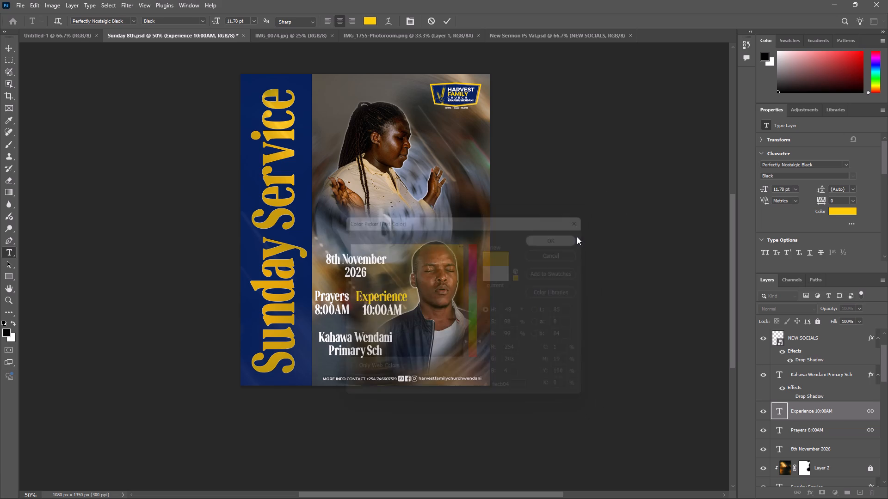
pyautogui.click(579, 257)
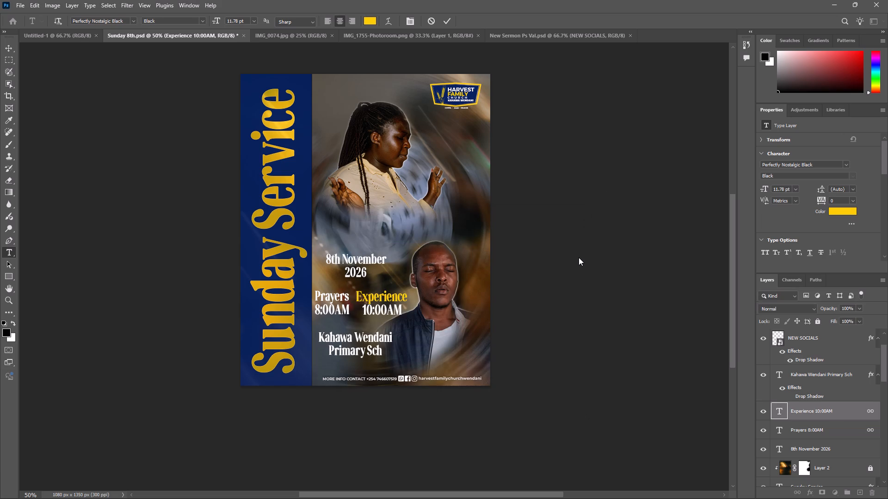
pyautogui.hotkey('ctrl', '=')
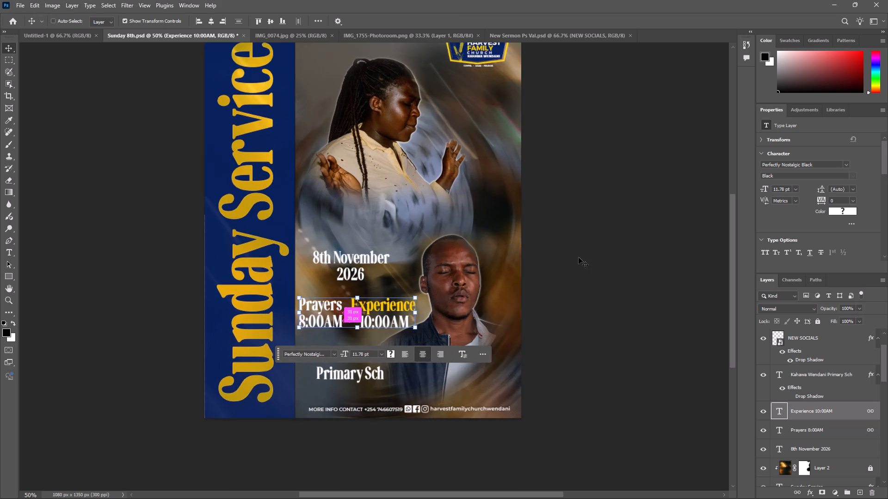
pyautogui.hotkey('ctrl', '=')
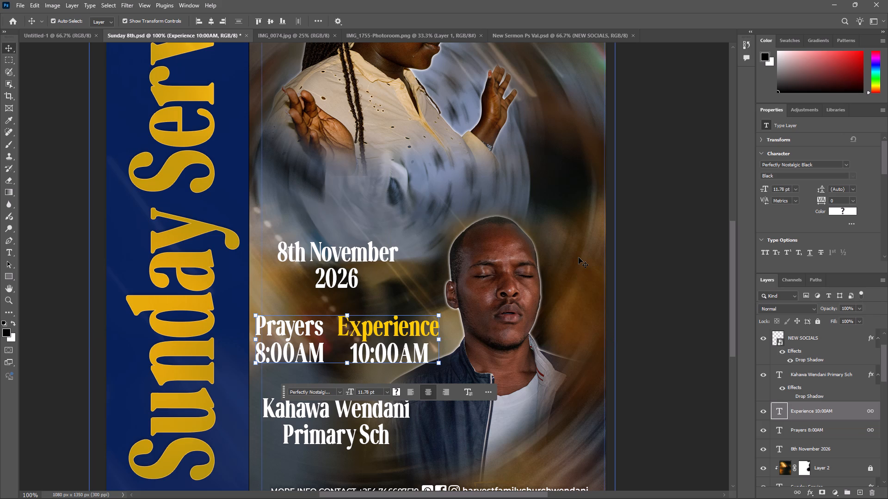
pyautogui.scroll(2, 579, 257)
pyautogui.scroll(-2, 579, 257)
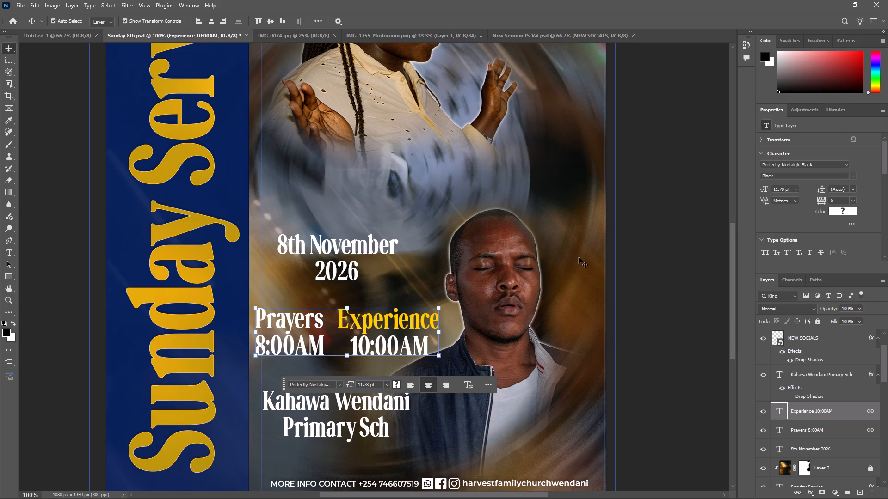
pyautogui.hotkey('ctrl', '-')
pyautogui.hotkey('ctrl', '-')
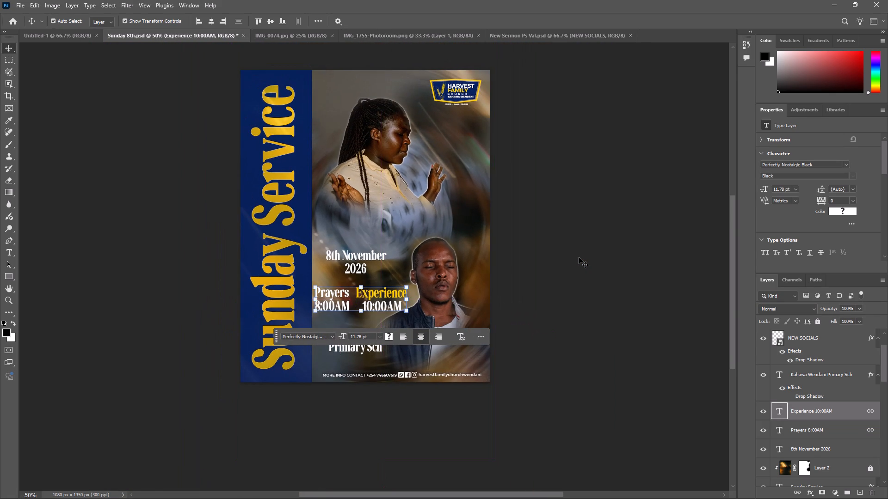
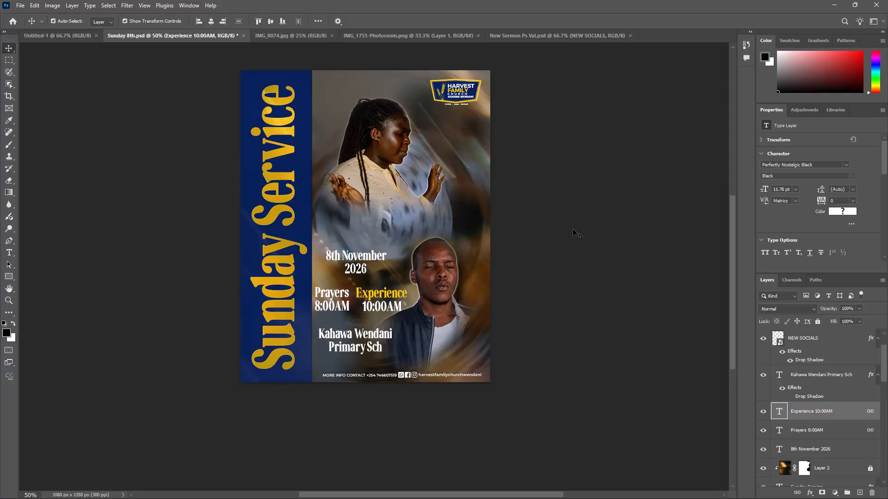
# Recolor the word "Prayers" in the "Prayers 8:00AM" text with the church logo's yellow, #fece08.
pyautogui.tripleClick(343, 292)
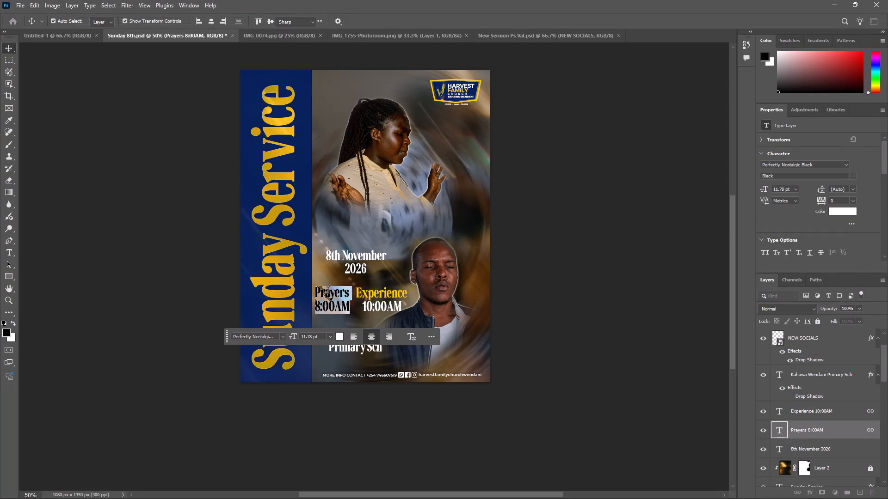
pyautogui.moveTo(316, 292); pyautogui.dragTo(361, 294)
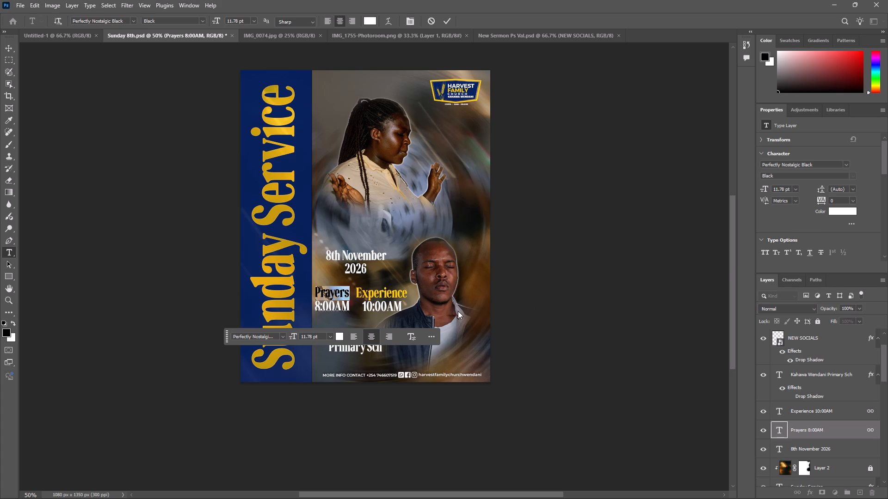
pyautogui.click(336, 335)
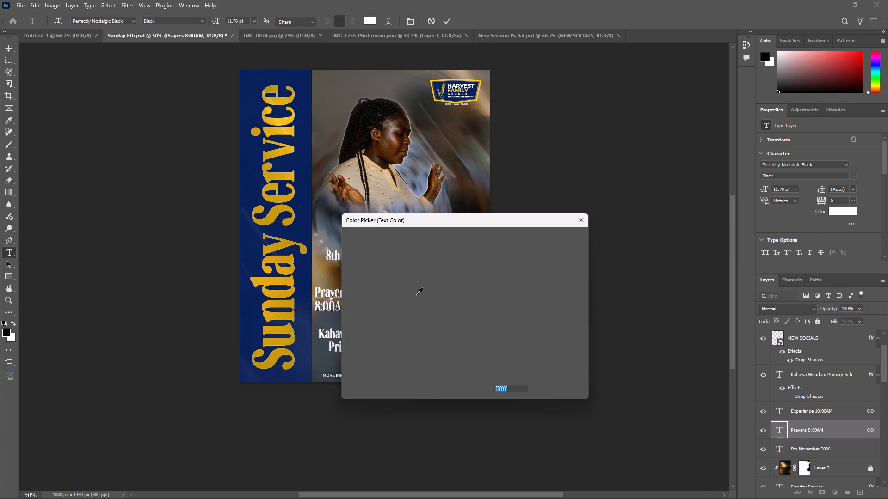
pyautogui.click(481, 80)
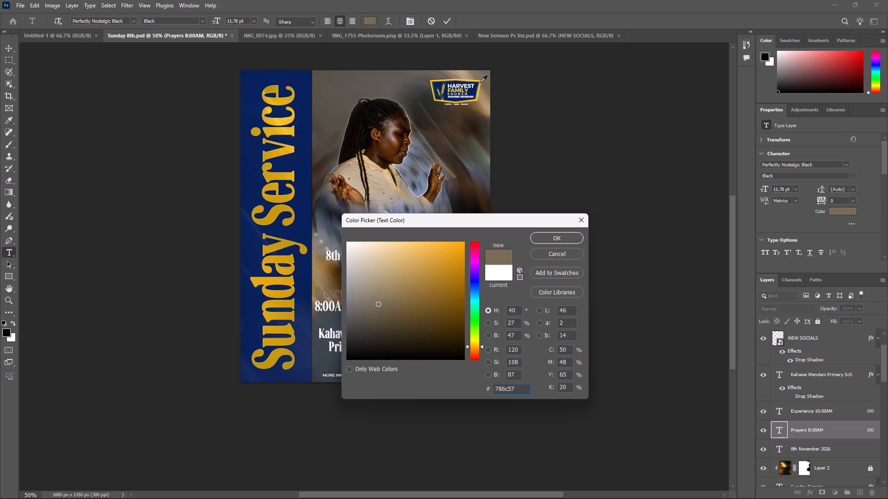
pyautogui.click(480, 82)
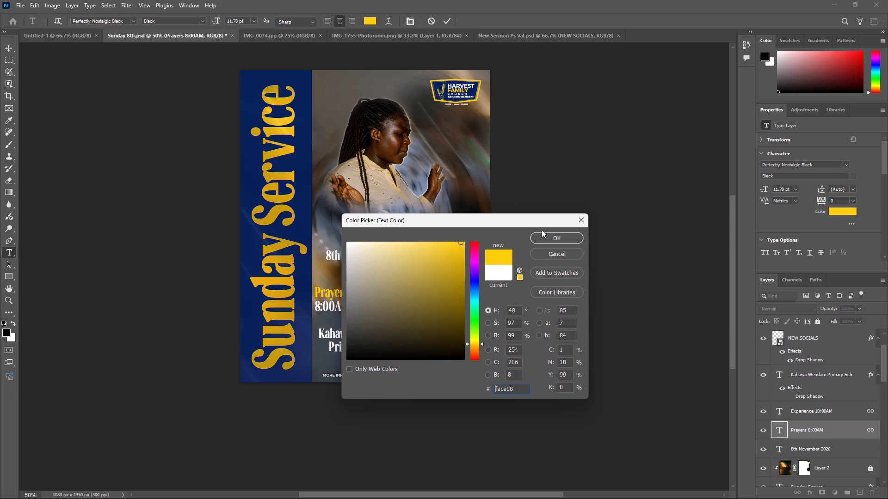
pyautogui.click(545, 232)
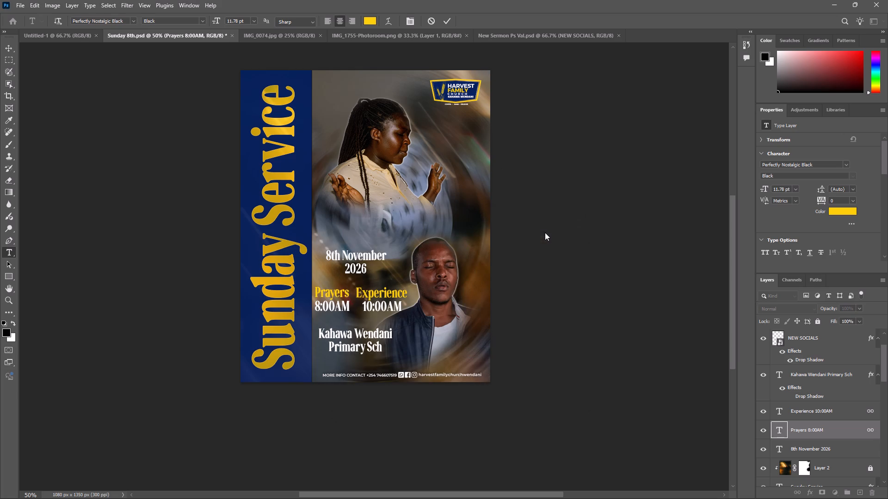
pyautogui.click(543, 257)
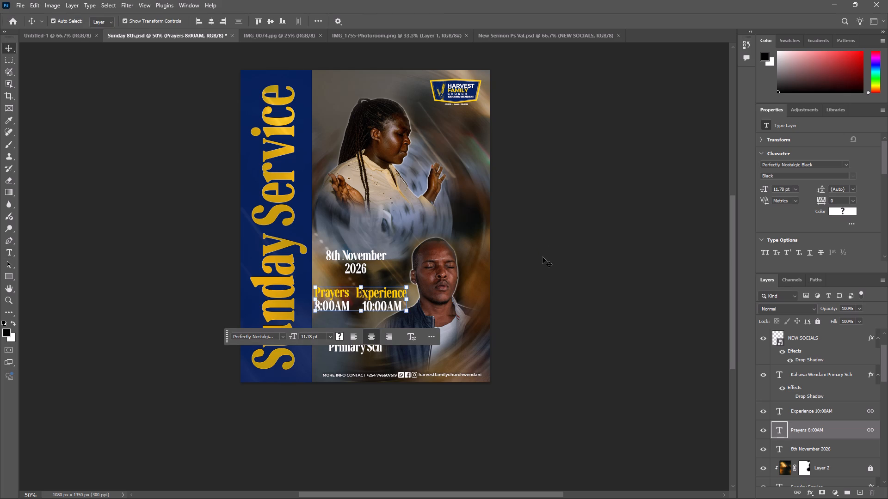
# Examine the poster at 100% from bottom edge to logo, and look through the layer stack for the background light-streak layer.
pyautogui.hotkey('ctrl', '=')
pyautogui.hotkey('ctrl', '=')
pyautogui.hotkey('ctrl', '=')
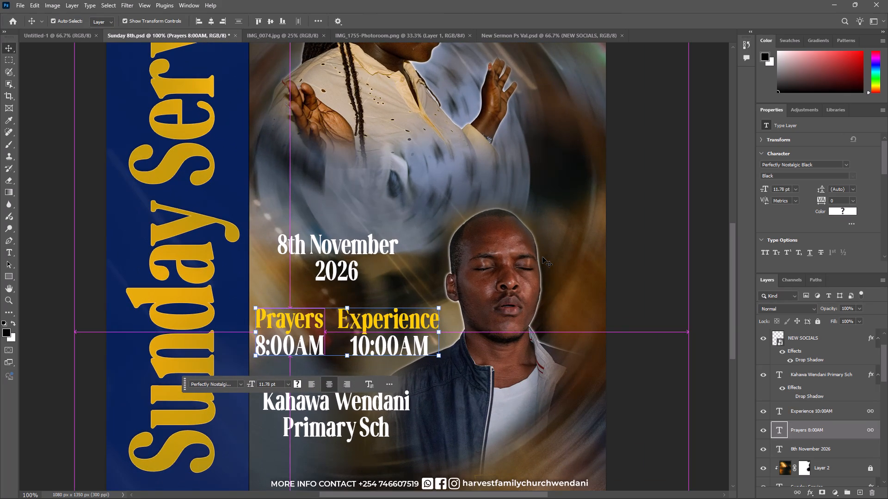
pyautogui.click(683, 308)
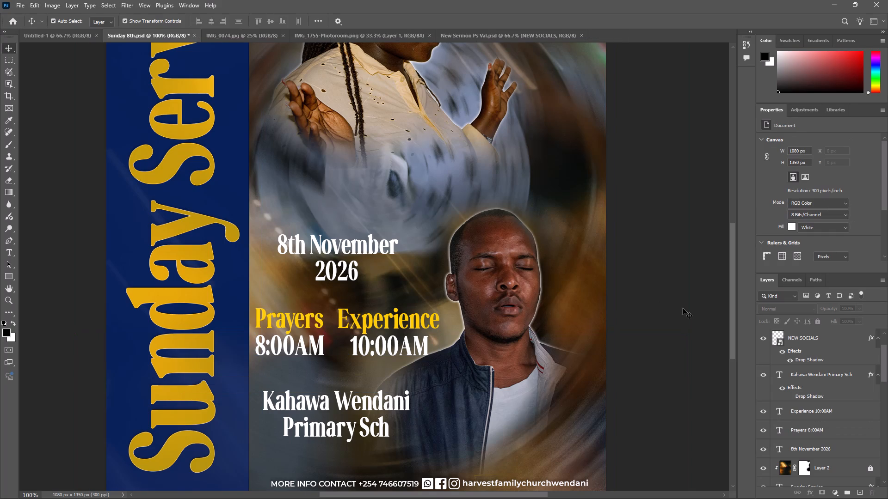
pyautogui.scroll(-2, 559, 356)
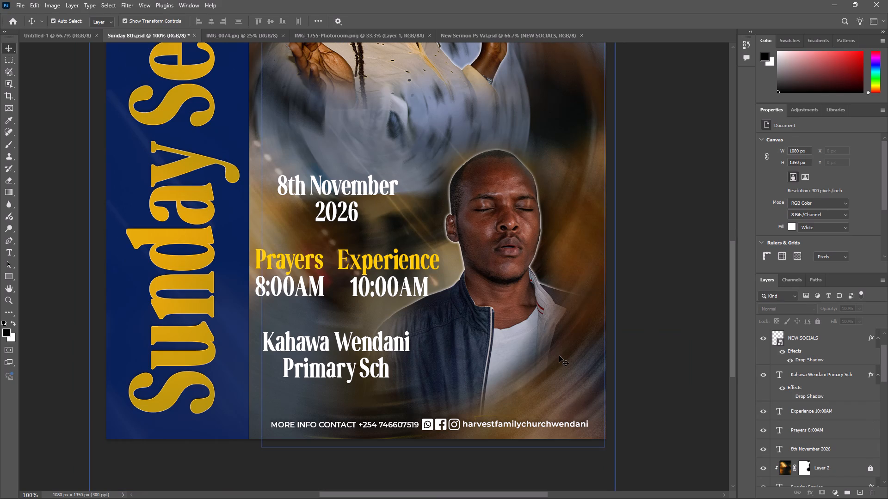
pyautogui.scroll(4, 323, 345)
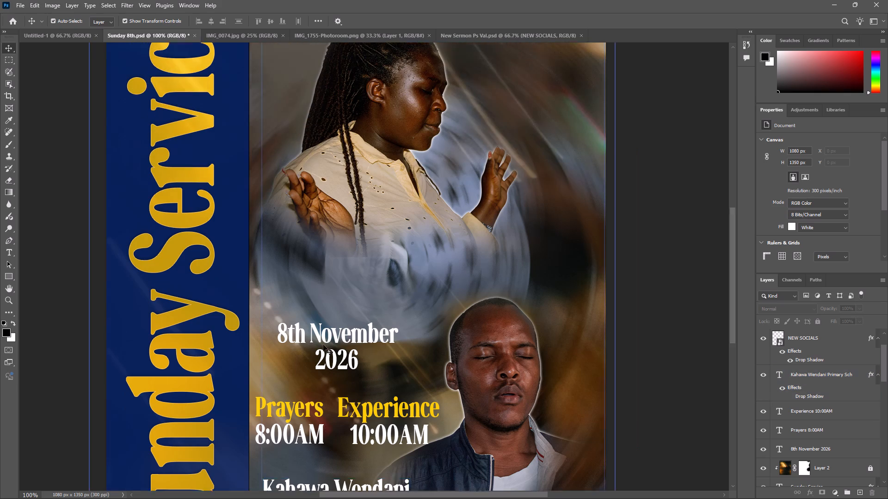
pyautogui.scroll(4, 323, 345)
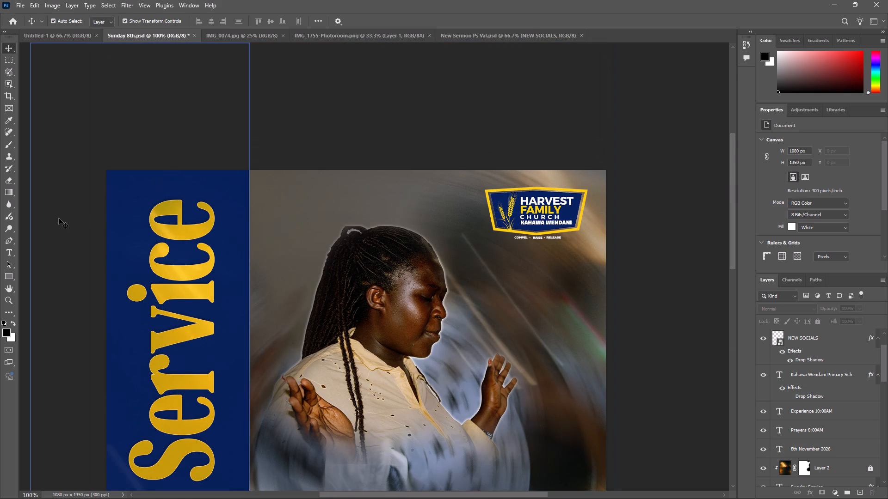
pyautogui.click(181, 180)
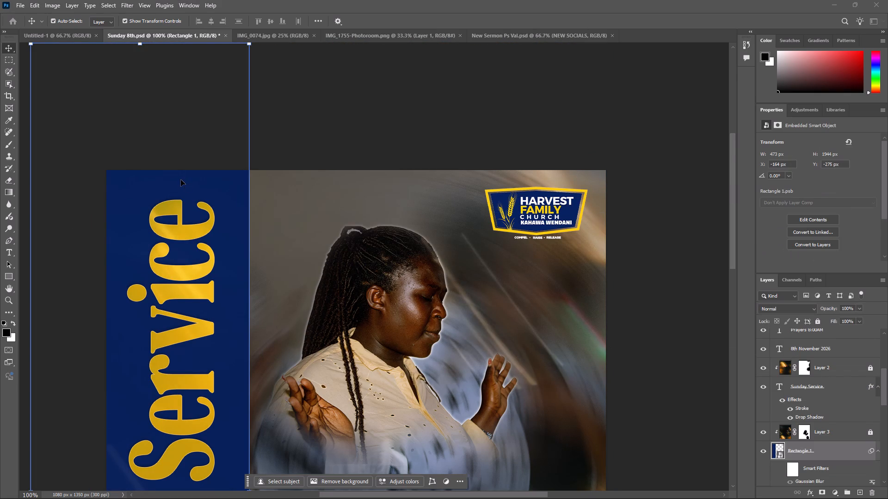
pyautogui.scroll(-1, 774, 344)
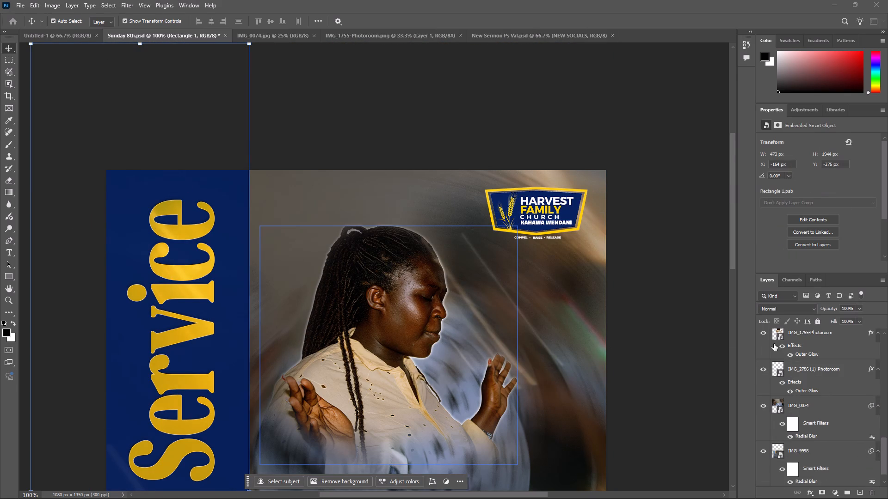
pyautogui.scroll(1, 774, 344)
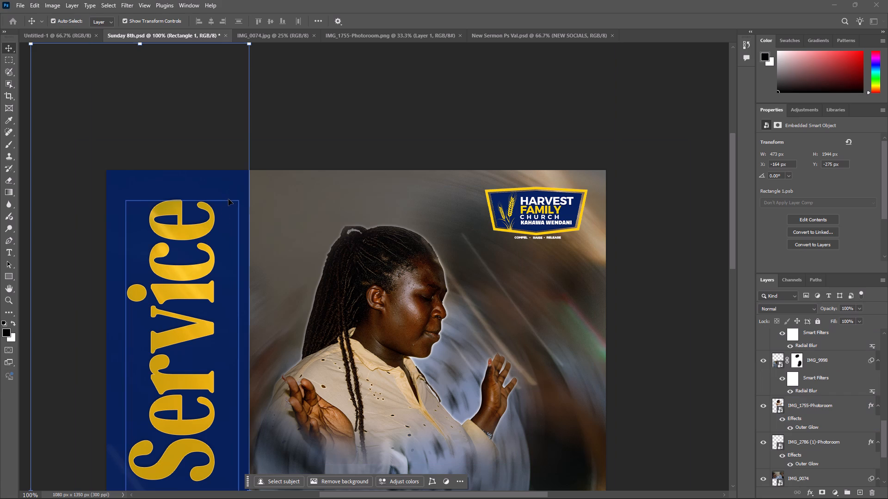
pyautogui.click(228, 197)
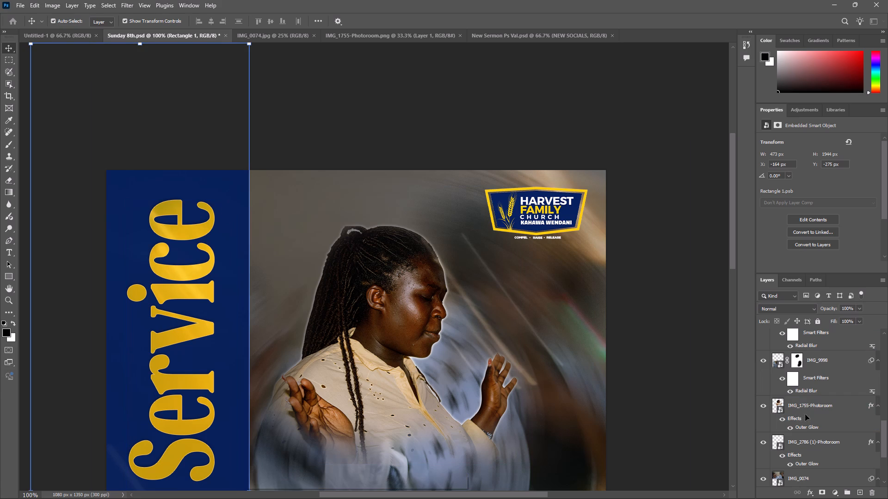
pyautogui.scroll(-12, 805, 414)
pyautogui.scroll(6, 805, 414)
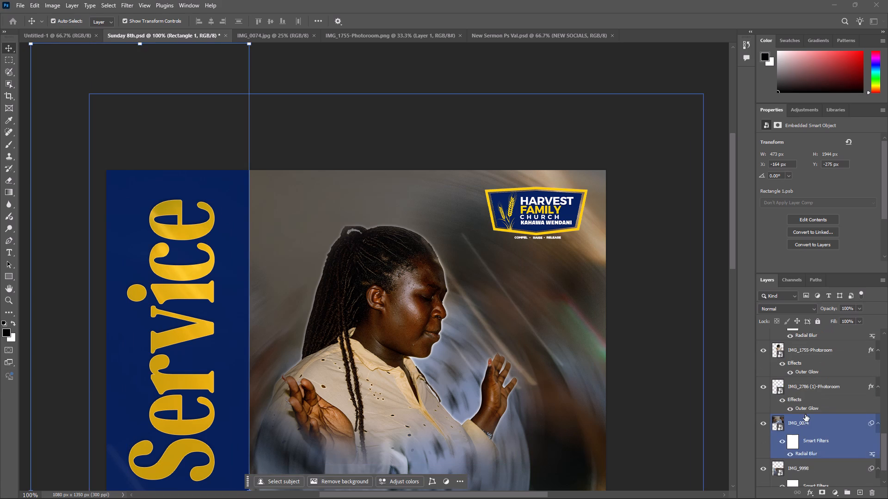
pyautogui.scroll(-2, 805, 414)
pyautogui.moveTo(881, 457); pyautogui.dragTo(885, 433)
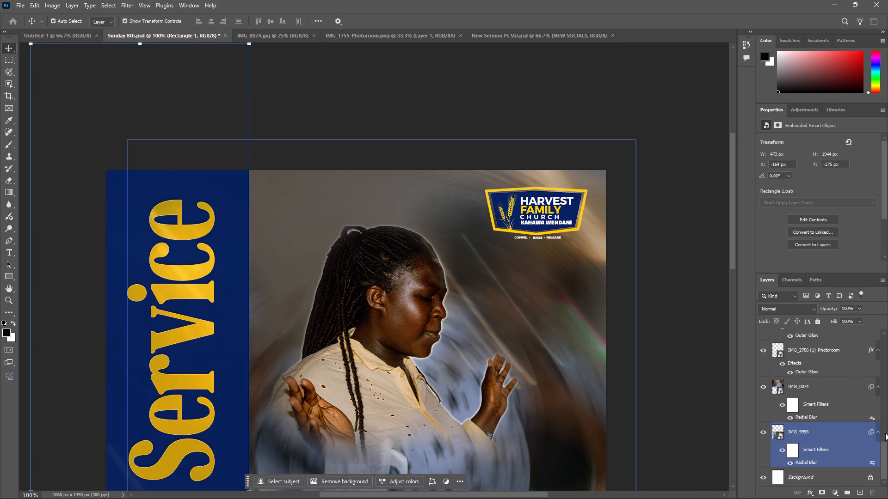
pyautogui.moveTo(885, 433); pyautogui.dragTo(885, 398)
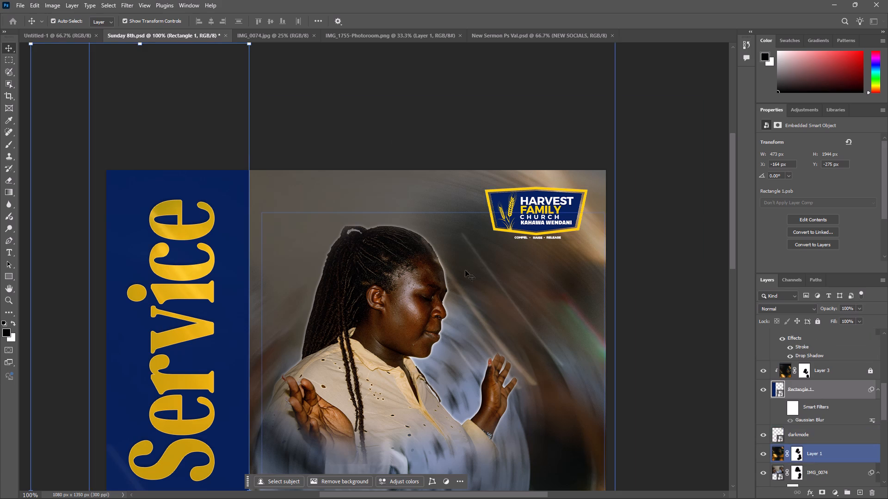
pyautogui.scroll(-4, 465, 314)
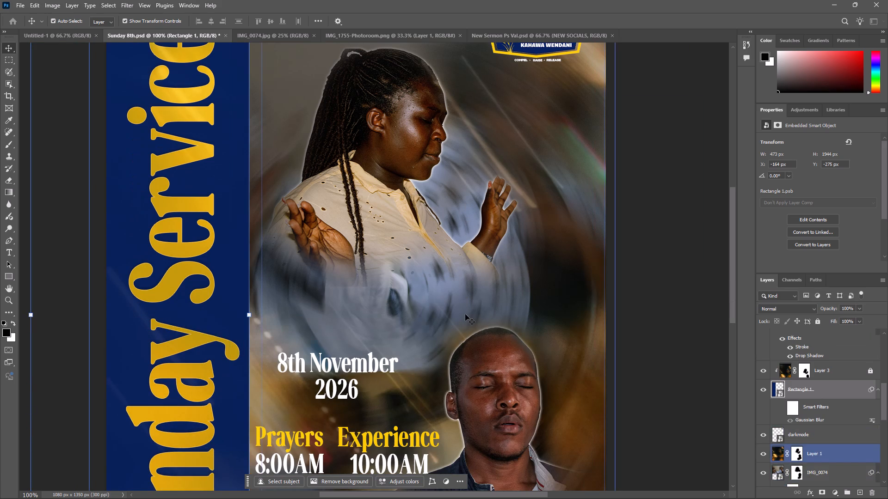
# Duplicate the light-streak Layer 1 and move the copy over the praying woman, to about X -417 px, Y -588 px.
pyautogui.click(412, 413)
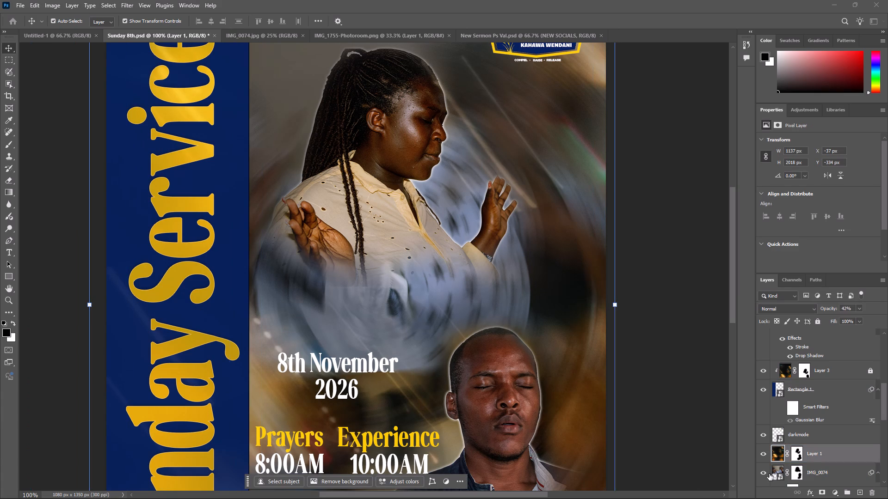
pyautogui.click(825, 458)
pyautogui.hotkey('ctrl', 'c')
pyautogui.hotkey('ctrl', 'v')
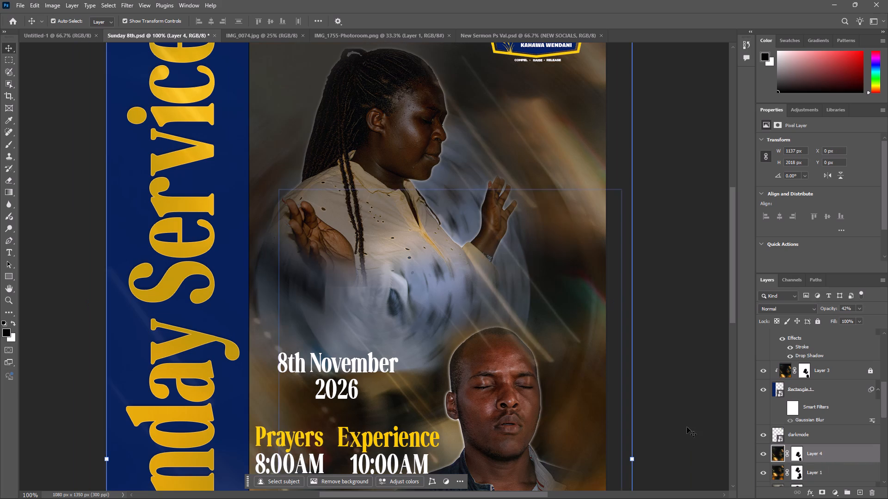
pyautogui.moveTo(549, 316); pyautogui.dragTo(450, 146)
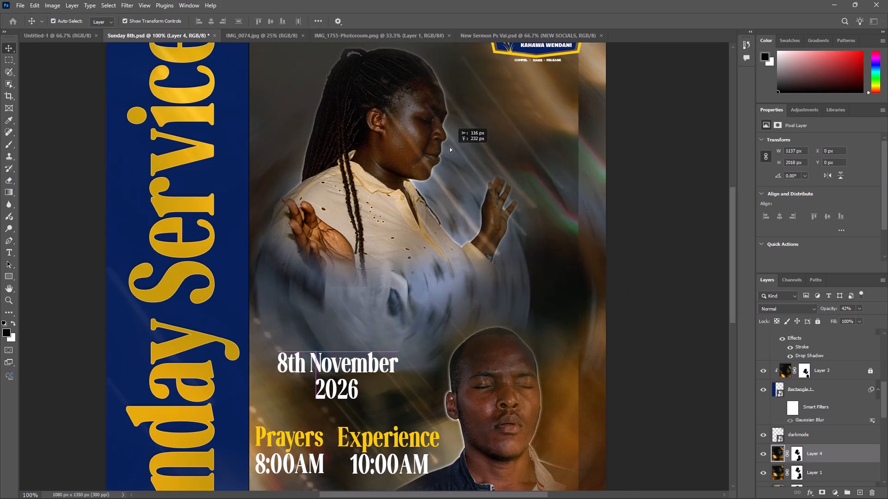
pyautogui.moveTo(450, 146); pyautogui.dragTo(363, 64)
pyautogui.scroll(3, 363, 64)
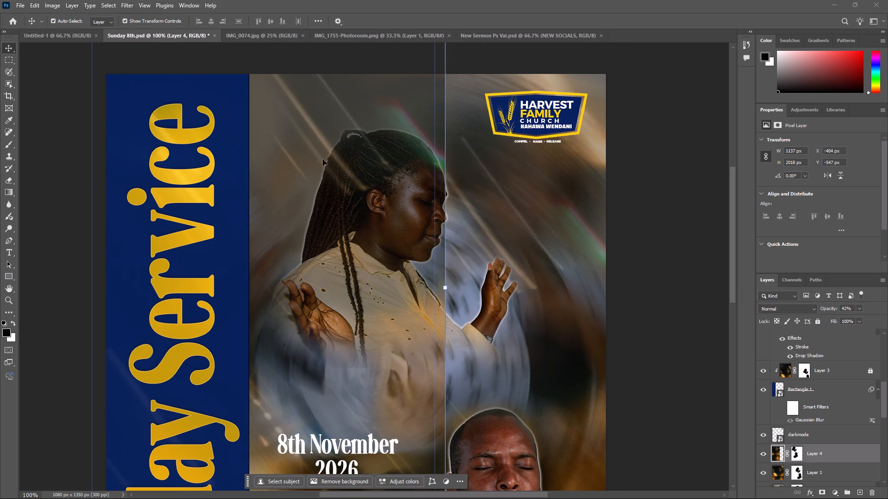
pyautogui.moveTo(323, 159); pyautogui.dragTo(261, 85)
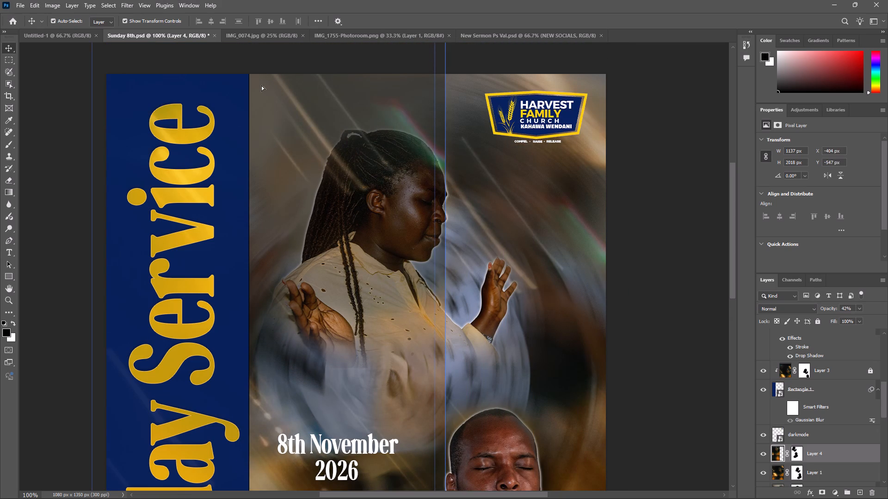
pyautogui.moveTo(261, 85); pyautogui.dragTo(313, 140)
pyautogui.moveTo(327, 147); pyautogui.dragTo(384, 162)
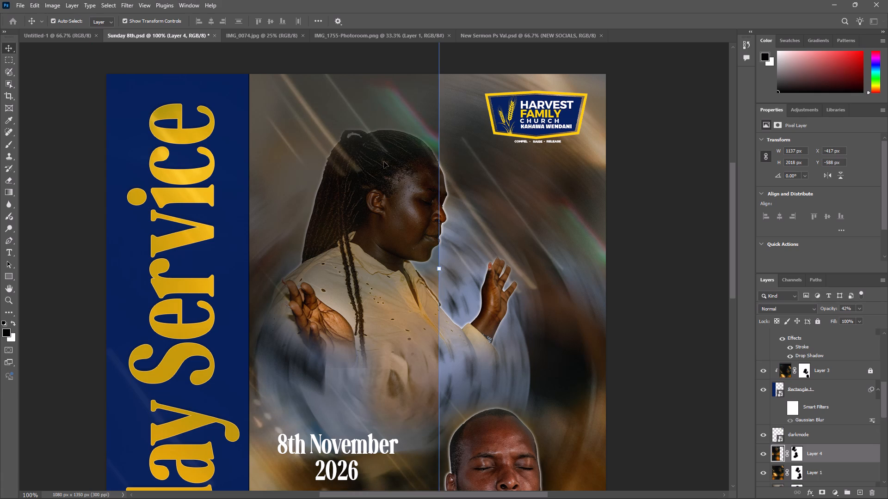
# Try the light-streak copy at other spots on the poster, and drop a copy into IMG_1755-Photoroom.png at about X -176 px, Y -1164 px.
pyautogui.moveTo(384, 162); pyautogui.dragTo(604, 155)
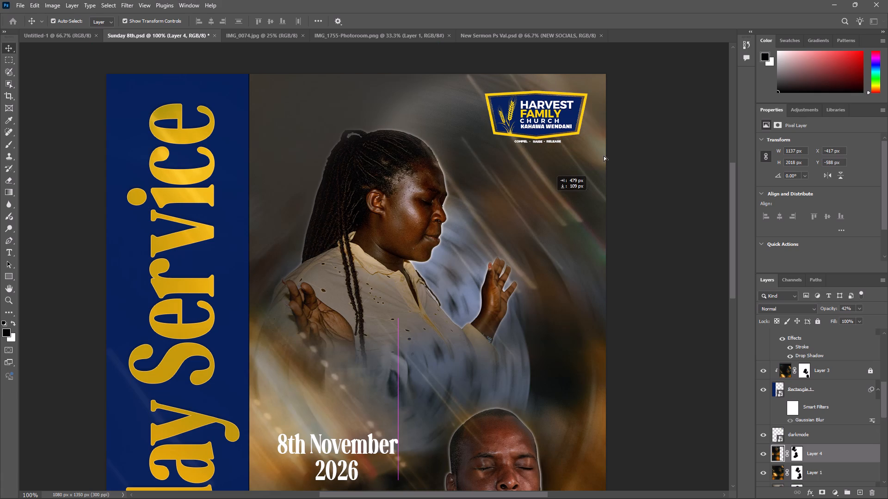
pyautogui.moveTo(604, 155); pyautogui.dragTo(579, 0)
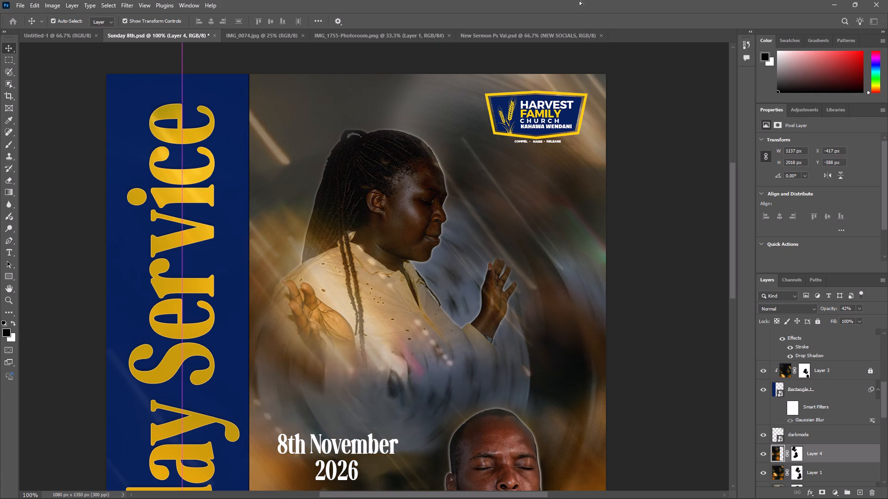
pyautogui.moveTo(579, 0); pyautogui.dragTo(467, 31)
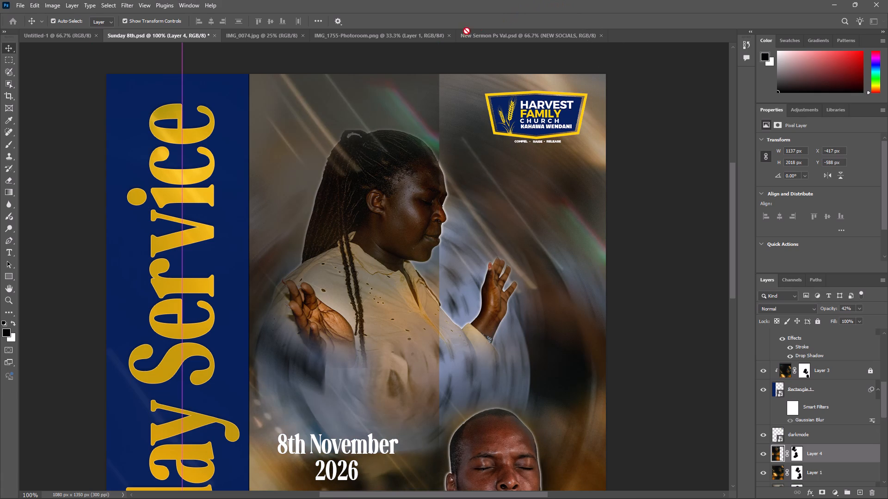
pyautogui.moveTo(467, 31); pyautogui.dragTo(399, 44)
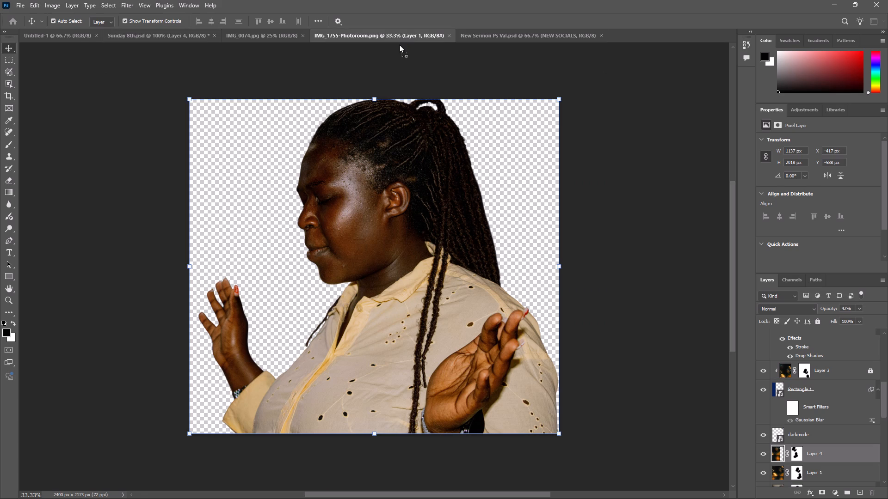
pyautogui.moveTo(399, 44); pyautogui.dragTo(250, 75)
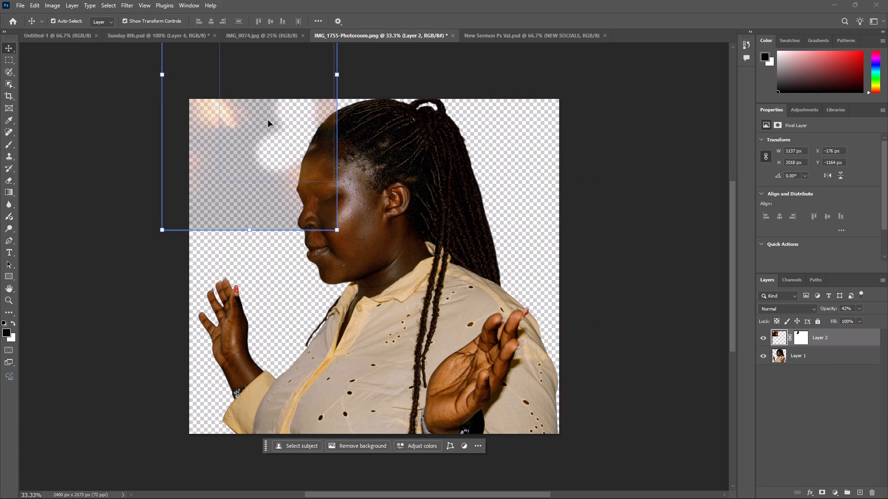
# Bring the light-streak layer from IMG_1755-Photoroom.png back into Sunday 8th.psd as another overlay, at about X -169 px, Y -906 px.
pyautogui.moveTo(268, 121); pyautogui.dragTo(167, 37)
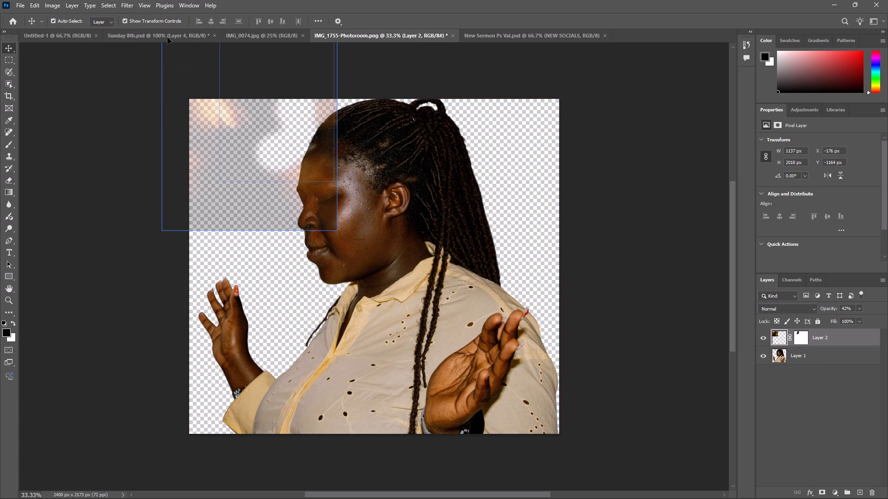
pyautogui.moveTo(167, 37); pyautogui.dragTo(234, 108)
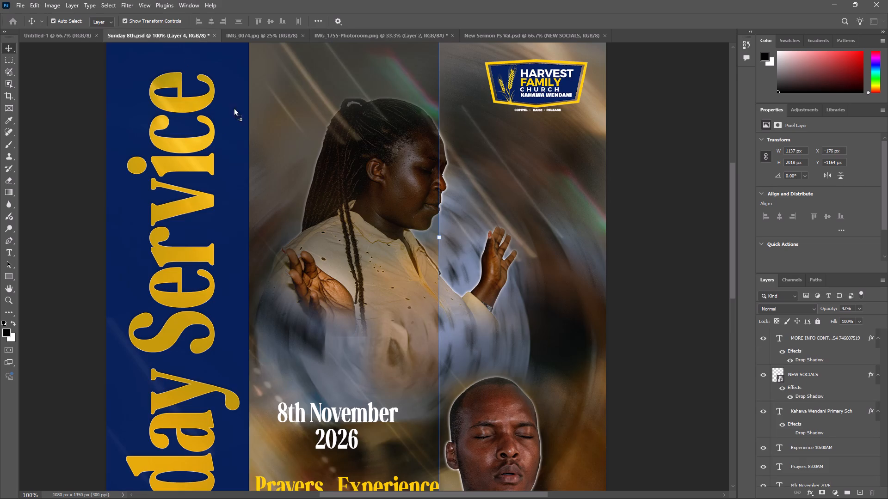
pyautogui.moveTo(234, 108); pyautogui.dragTo(292, 91)
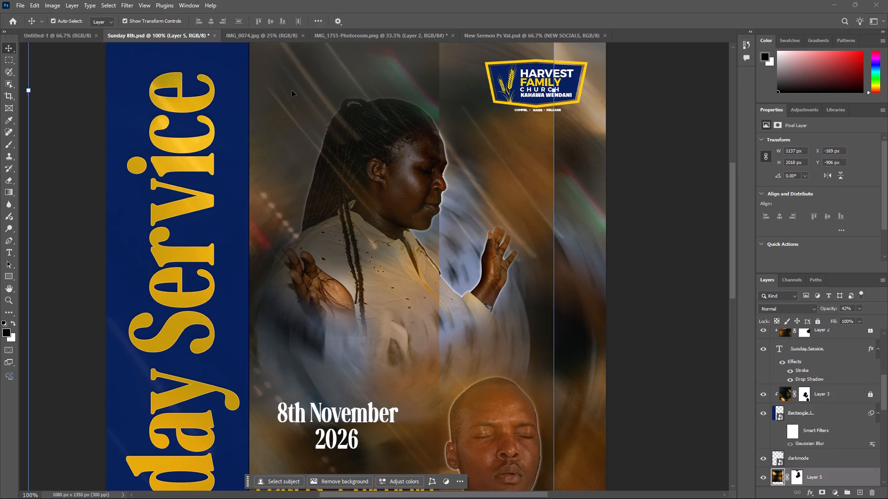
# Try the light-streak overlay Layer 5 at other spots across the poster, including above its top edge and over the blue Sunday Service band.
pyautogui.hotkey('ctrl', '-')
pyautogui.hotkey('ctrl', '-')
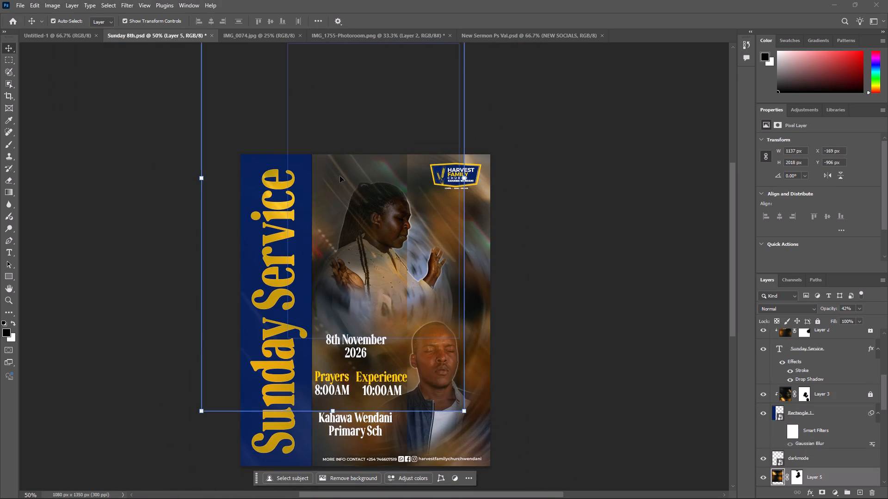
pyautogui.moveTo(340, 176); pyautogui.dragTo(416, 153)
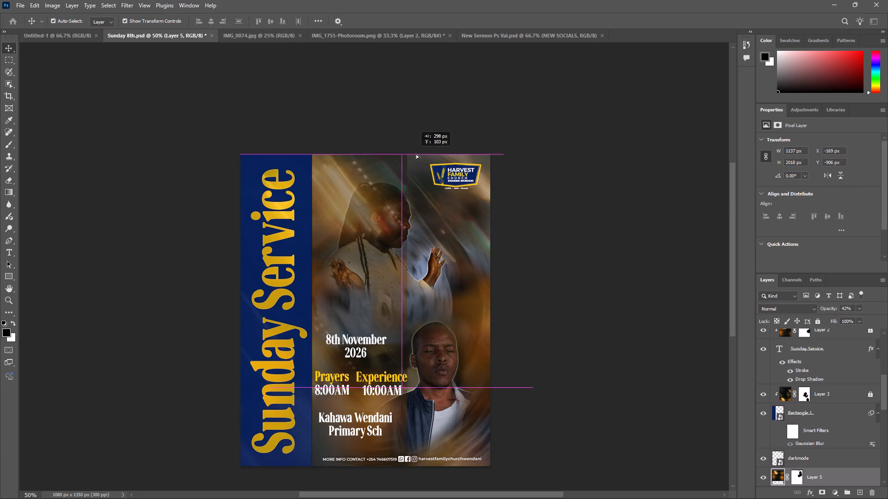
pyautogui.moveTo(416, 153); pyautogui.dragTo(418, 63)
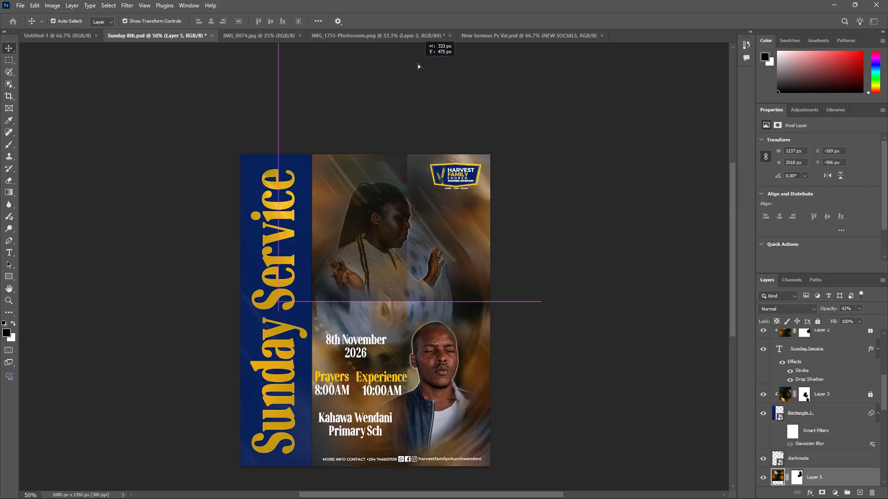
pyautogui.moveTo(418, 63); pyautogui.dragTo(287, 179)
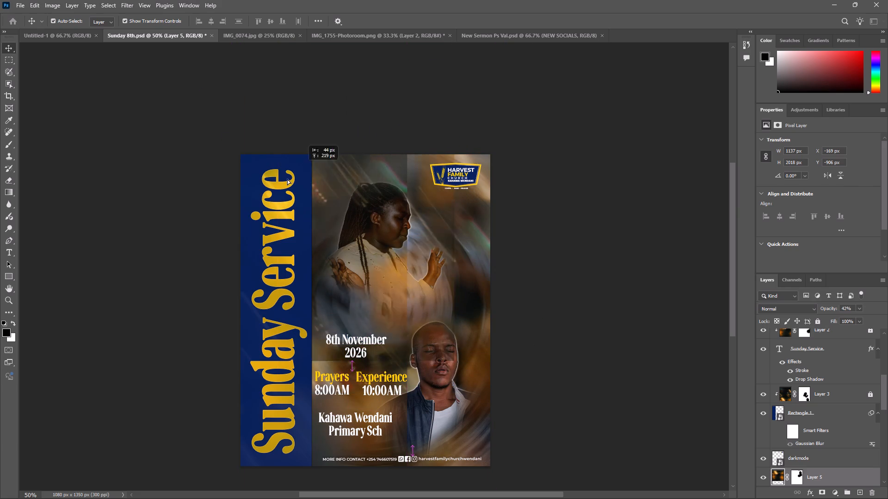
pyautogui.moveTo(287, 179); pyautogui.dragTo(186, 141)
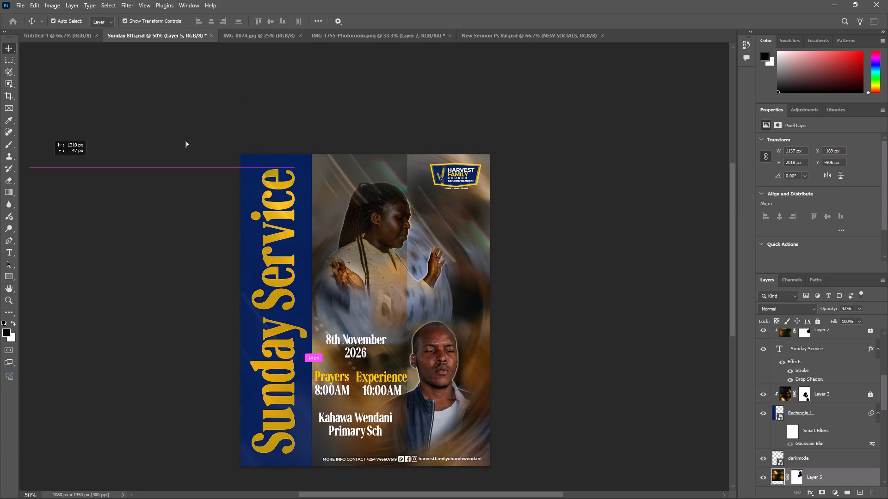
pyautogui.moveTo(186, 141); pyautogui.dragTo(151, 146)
# Delete the extra light-streak overlays Layer 5 and Layer 4 from the poster, and leave no layer selected.
pyautogui.press('BackSpace')
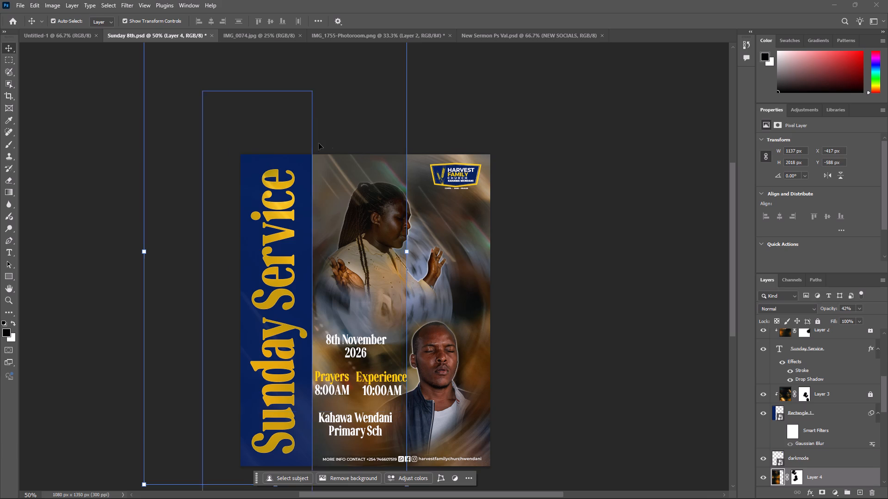
pyautogui.click(360, 171)
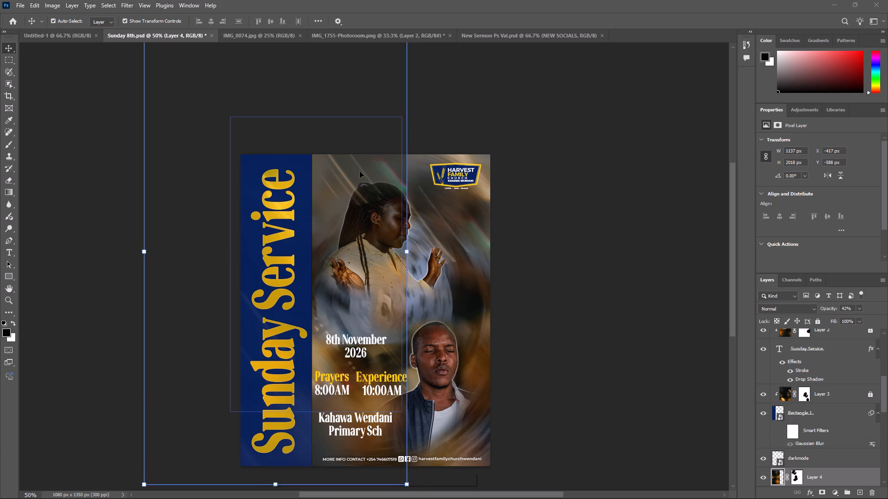
pyautogui.press('BackSpace')
pyautogui.click(645, 194)
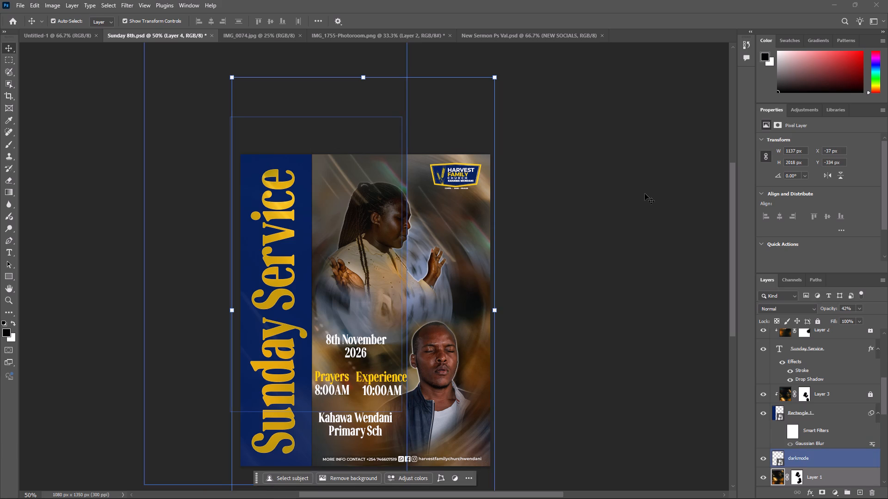
pyautogui.click(582, 183)
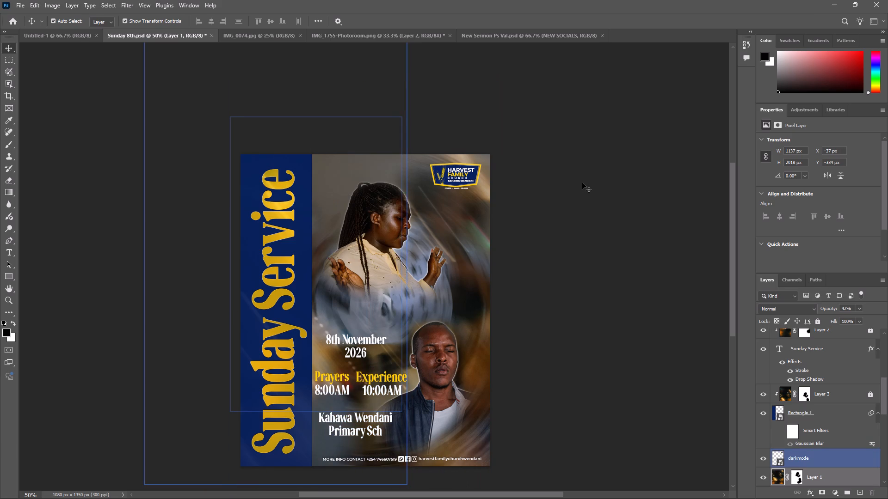
pyautogui.click(544, 223)
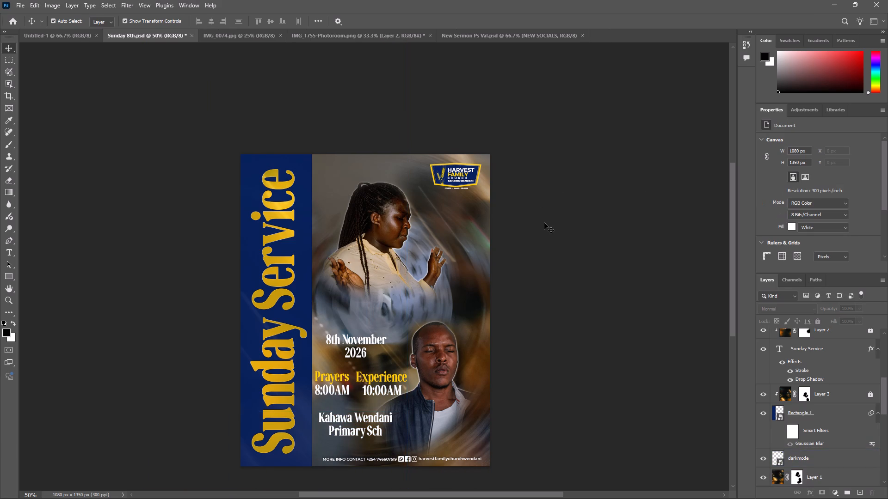
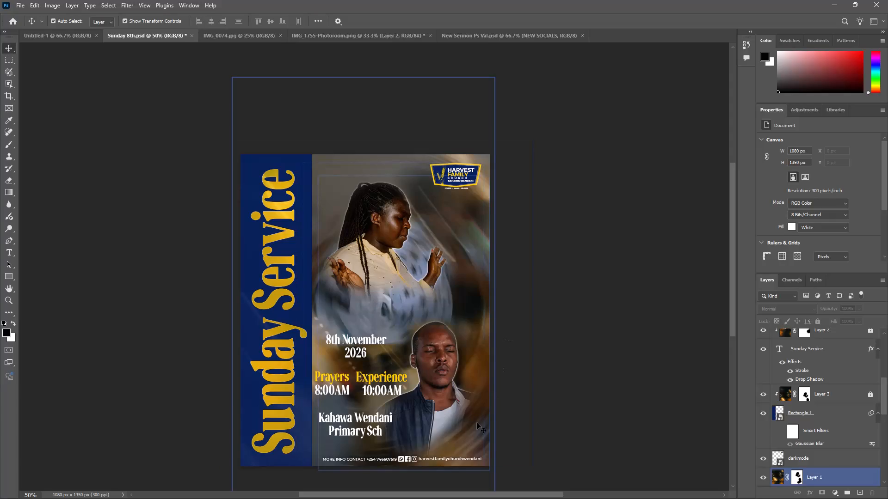
# Find the layer lying over the dark lower-right corner of the poster and lock Layer 1.
pyautogui.click(477, 423)
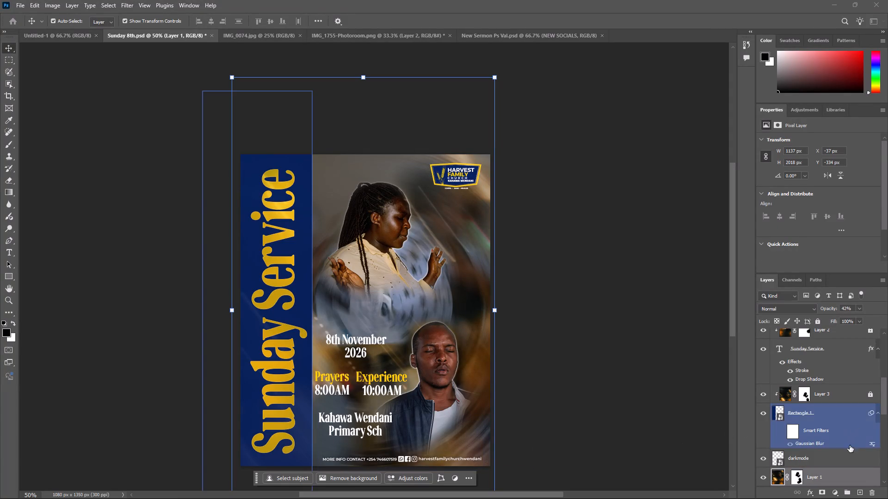
pyautogui.click(886, 443)
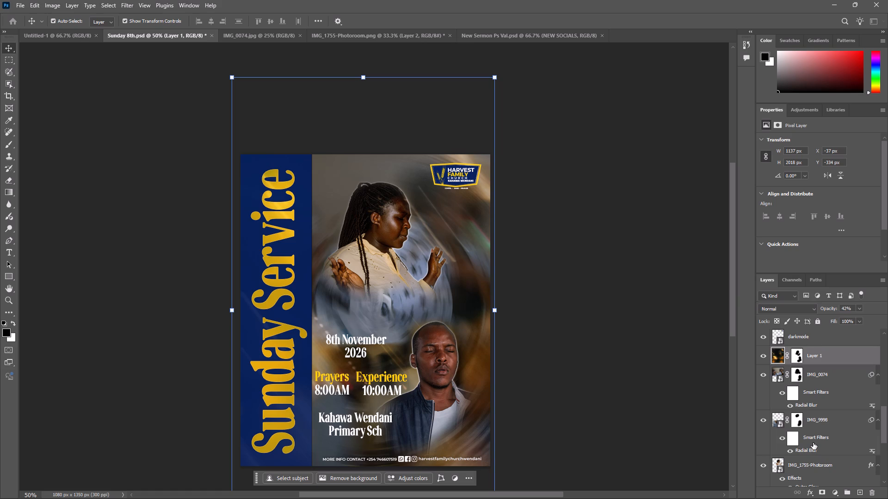
pyautogui.click(472, 438)
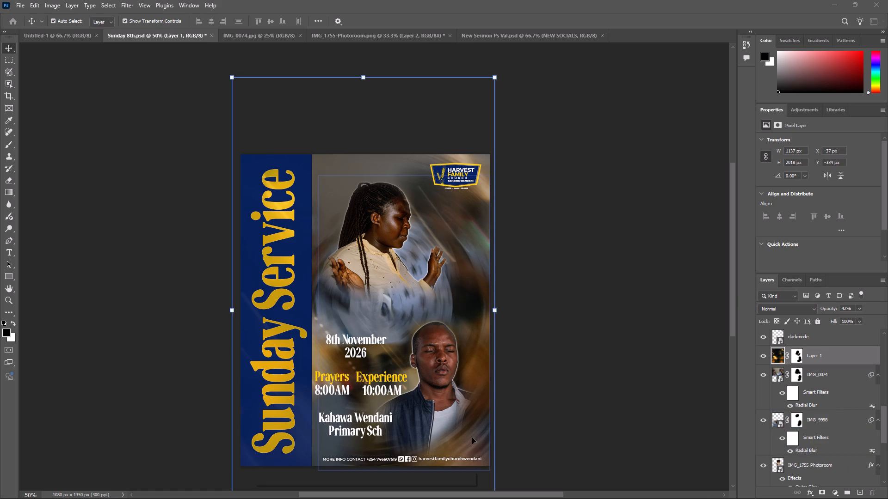
pyautogui.click(472, 438)
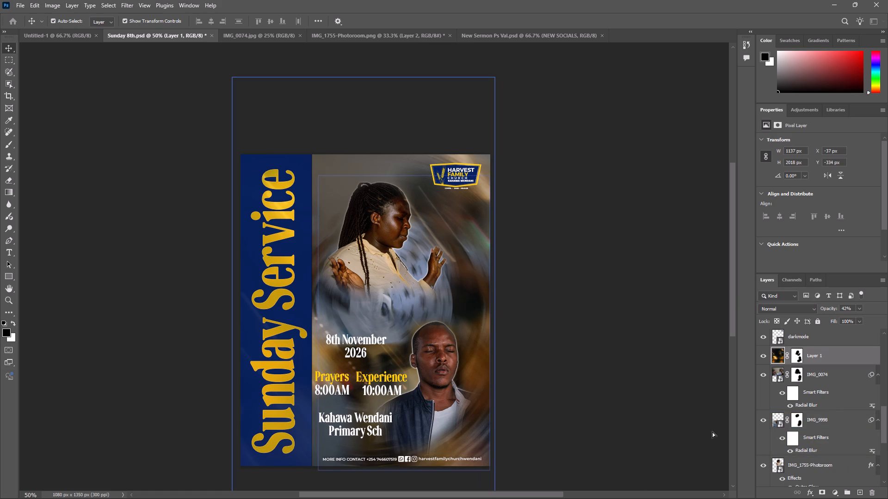
pyautogui.click(847, 380)
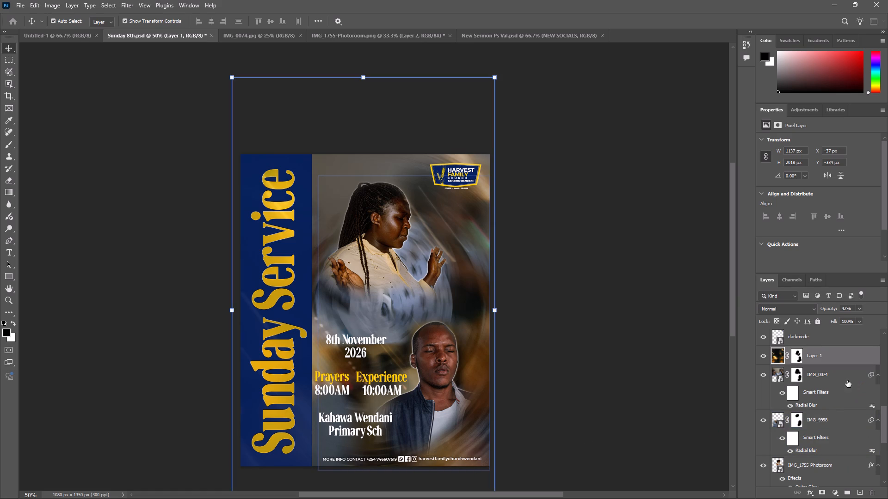
pyautogui.click(475, 432)
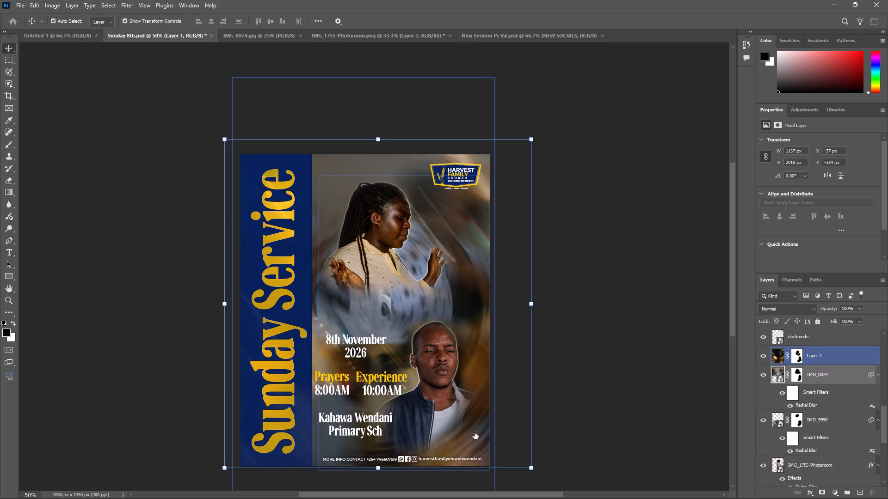
pyautogui.click(475, 432)
pyautogui.click(469, 450)
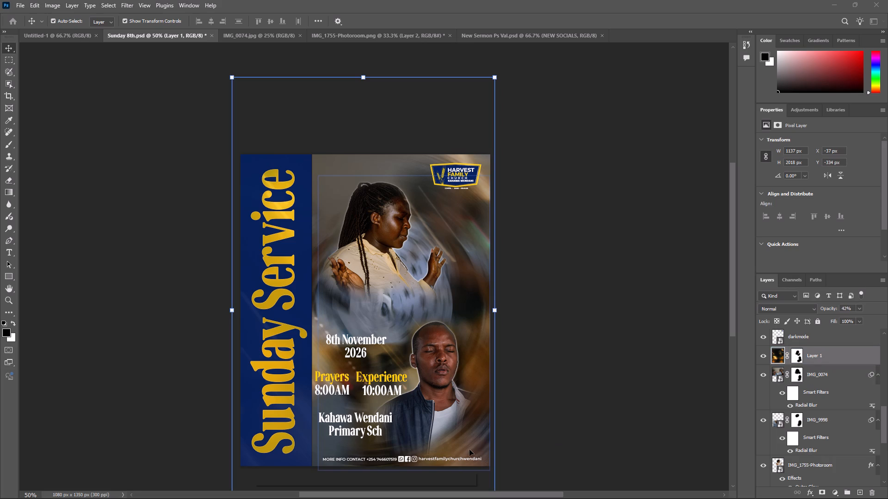
pyautogui.click(819, 321)
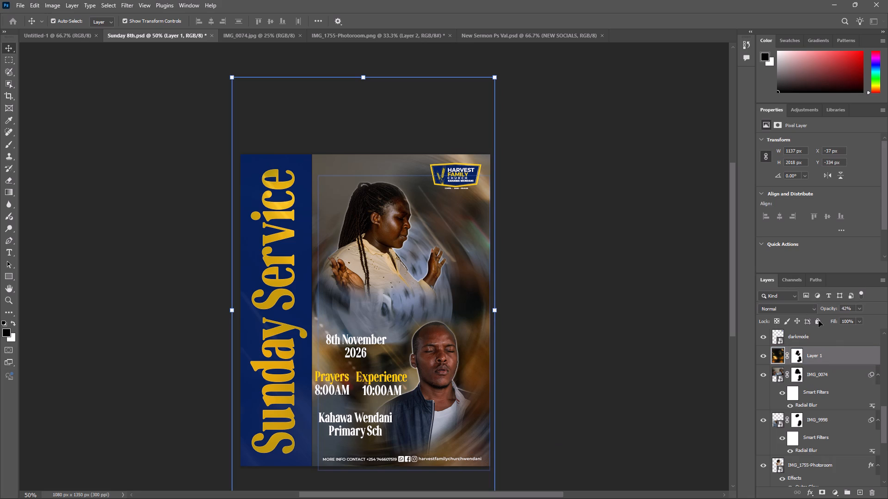
pyautogui.click(818, 323)
pyautogui.click(568, 387)
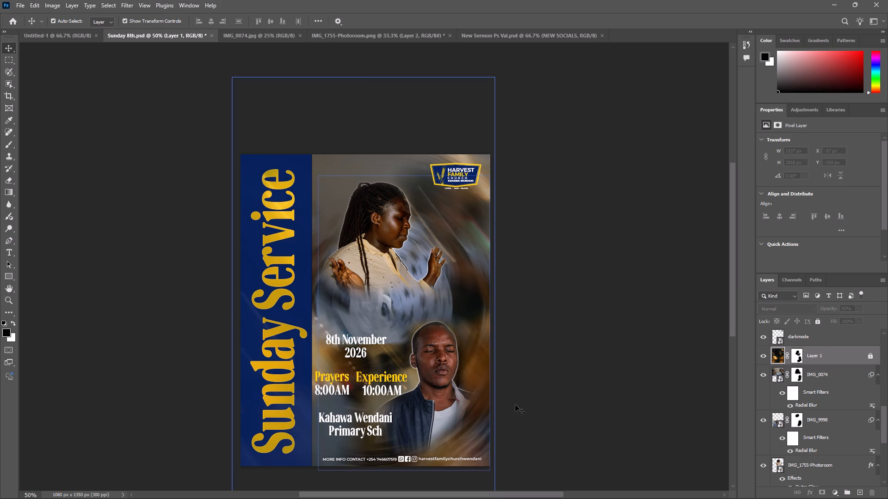
pyautogui.click(832, 357)
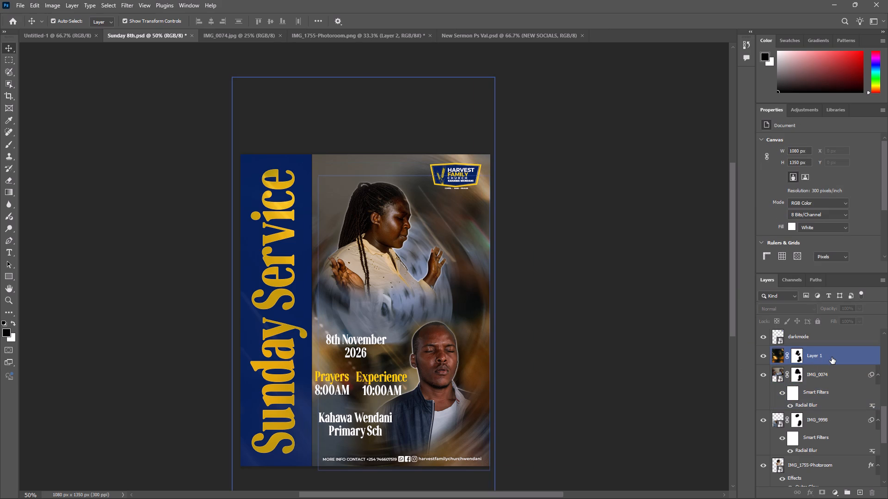
pyautogui.click(818, 323)
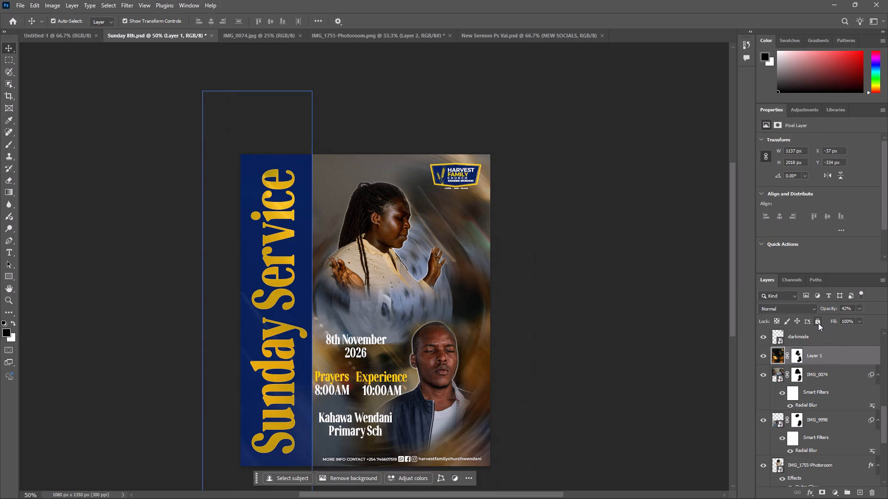
# Check the blurred IMG_9998 background layer by toggling its visibility, and duplicate it with its mask and Radial Blur.
pyautogui.click(478, 438)
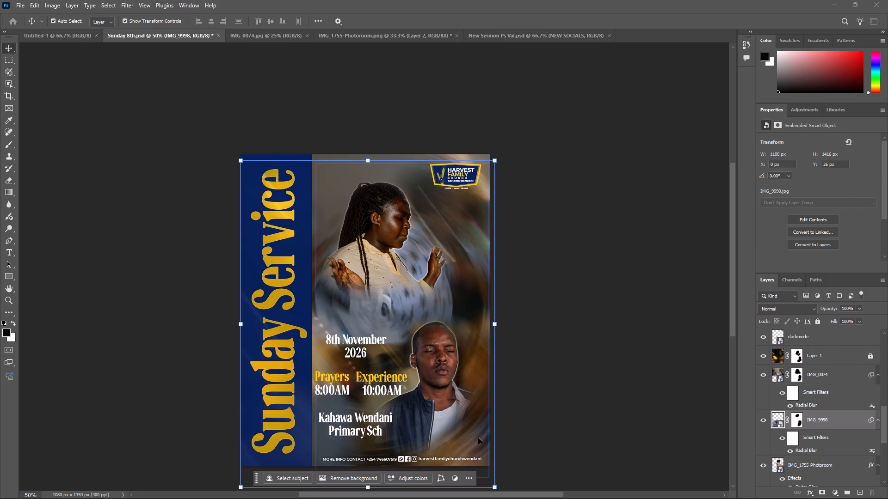
pyautogui.click(478, 438)
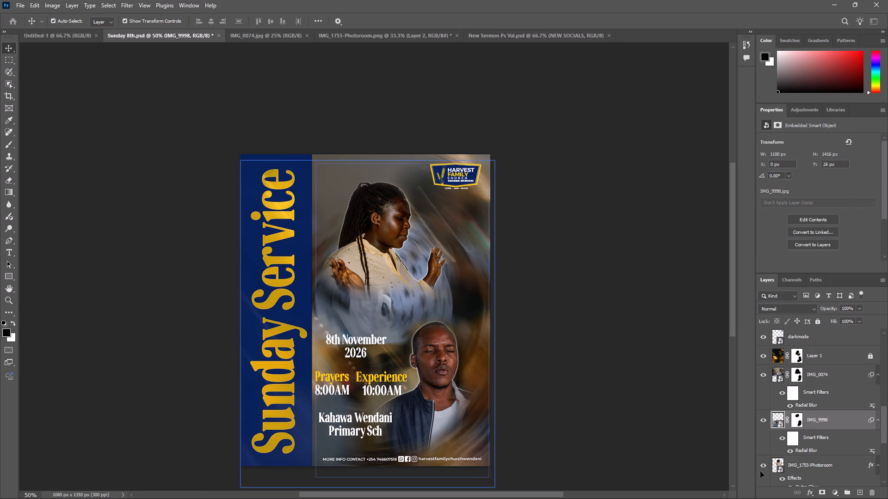
pyautogui.click(763, 420)
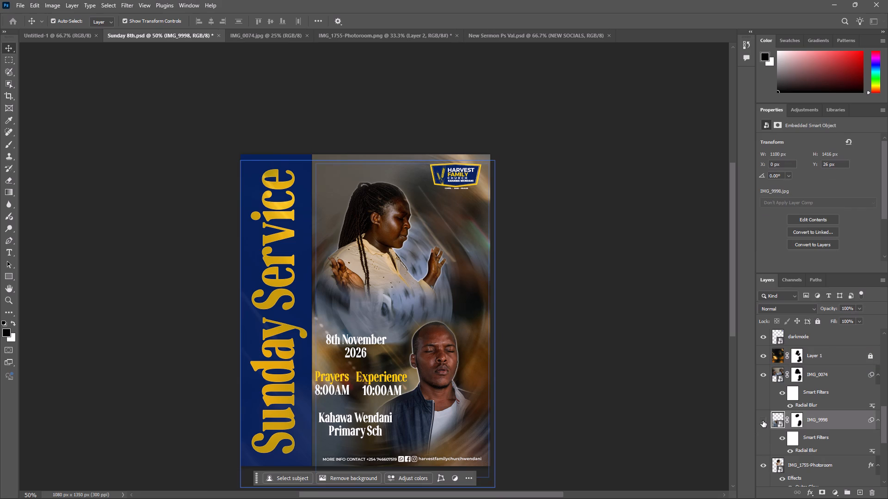
pyautogui.click(763, 420)
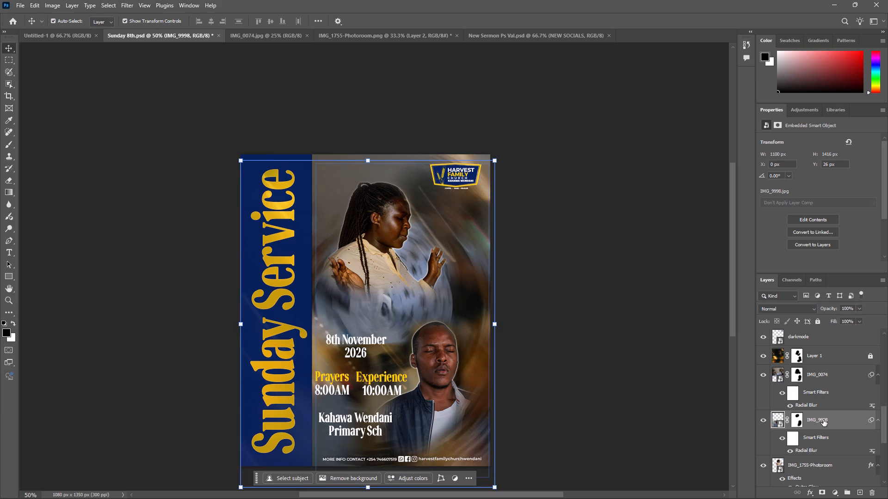
pyautogui.click(839, 420)
pyautogui.hotkey('ctrl', 'c')
pyautogui.hotkey('ctrl', 'v')
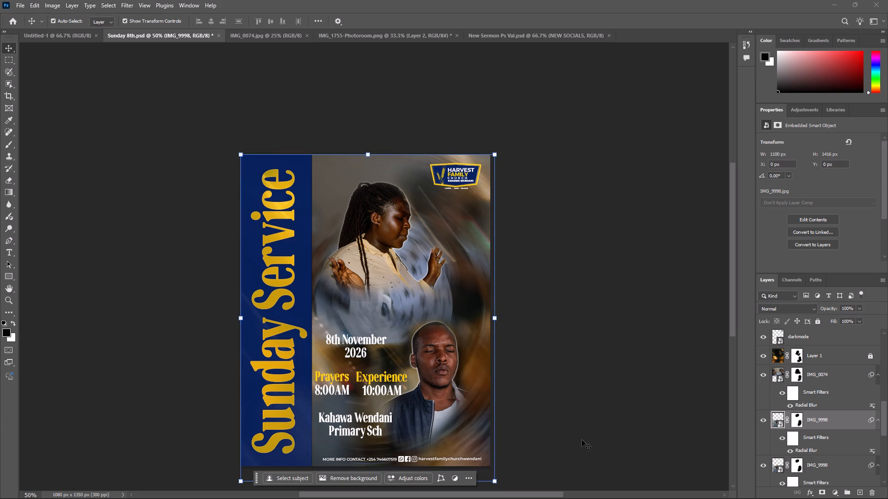
# Flip the IMG_9998 copy vertically with Free Transform.
pyautogui.rightClick(476, 441)
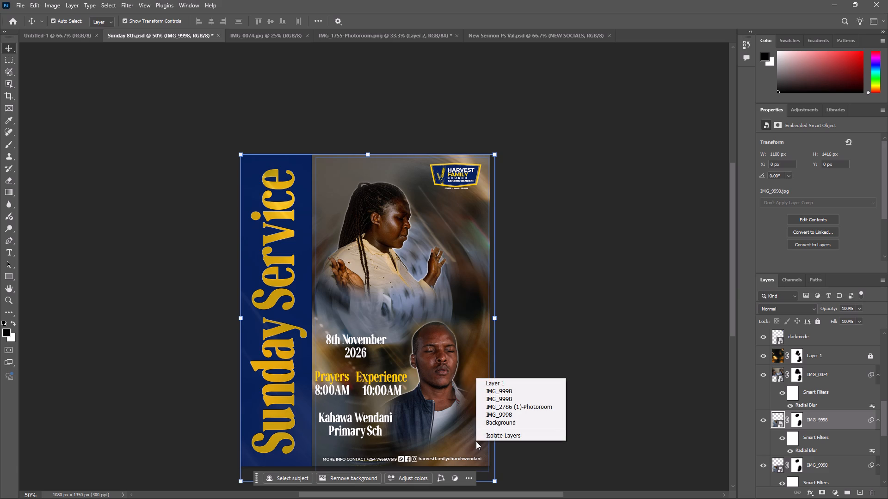
pyautogui.click(463, 441)
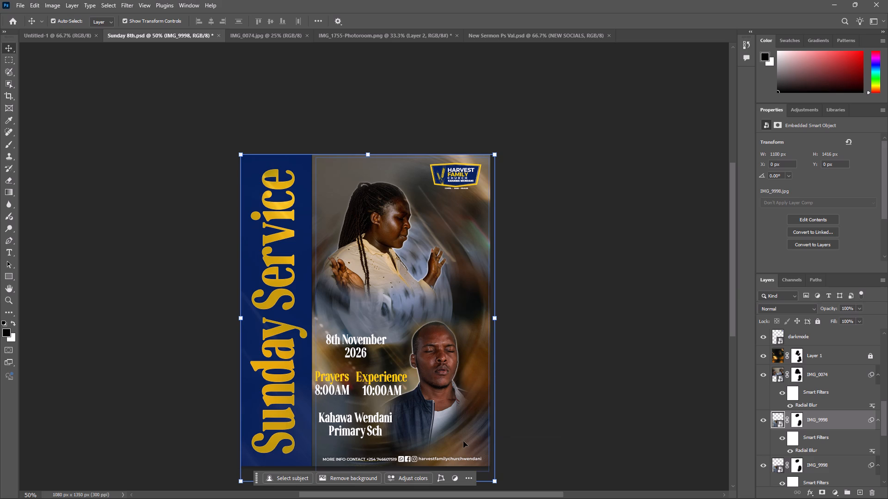
pyautogui.hotkey('ctrl', 't')
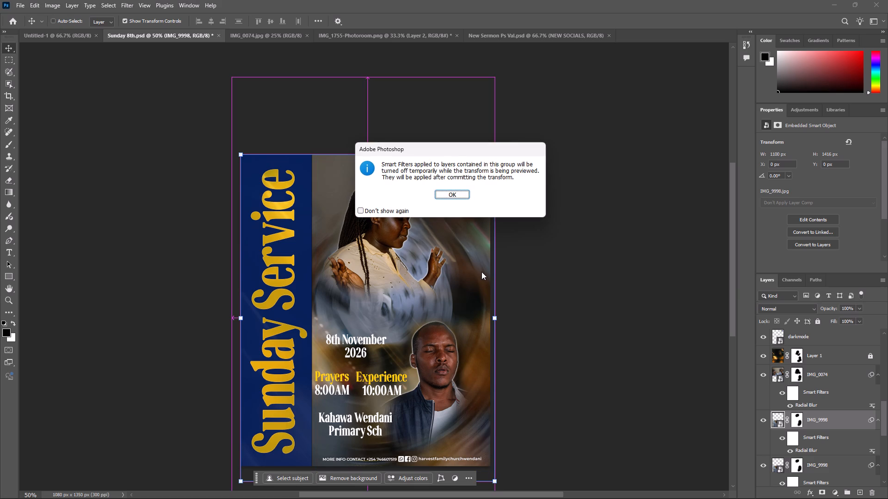
pyautogui.click(459, 195)
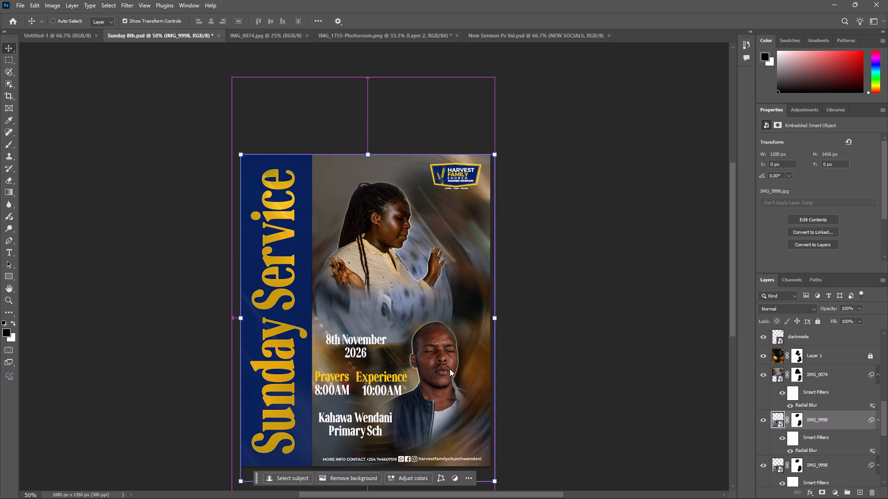
pyautogui.rightClick(469, 448)
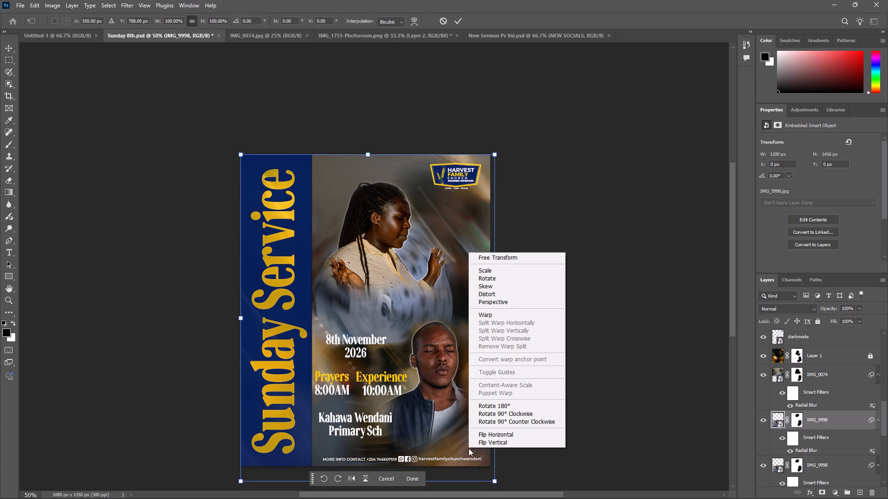
pyautogui.click(507, 442)
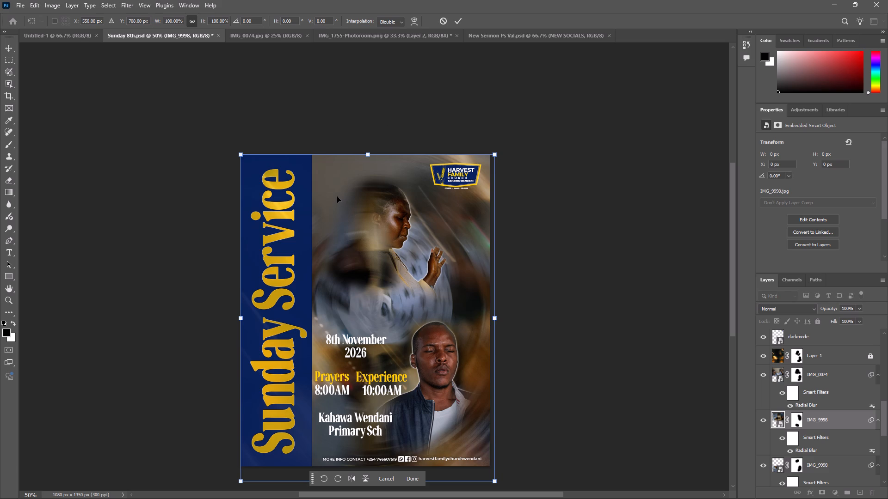
# Move the flipped IMG_9998 copy to a centre of about X 656 px, Y 617 px, trying to raise it in the layer stack, and apply the transform.
pyautogui.moveTo(337, 196); pyautogui.dragTo(376, 195)
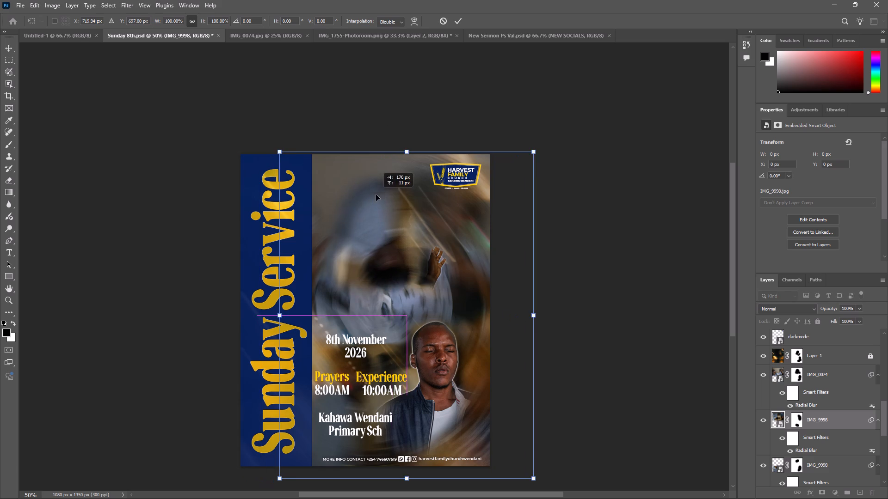
pyautogui.moveTo(376, 195); pyautogui.dragTo(416, 196)
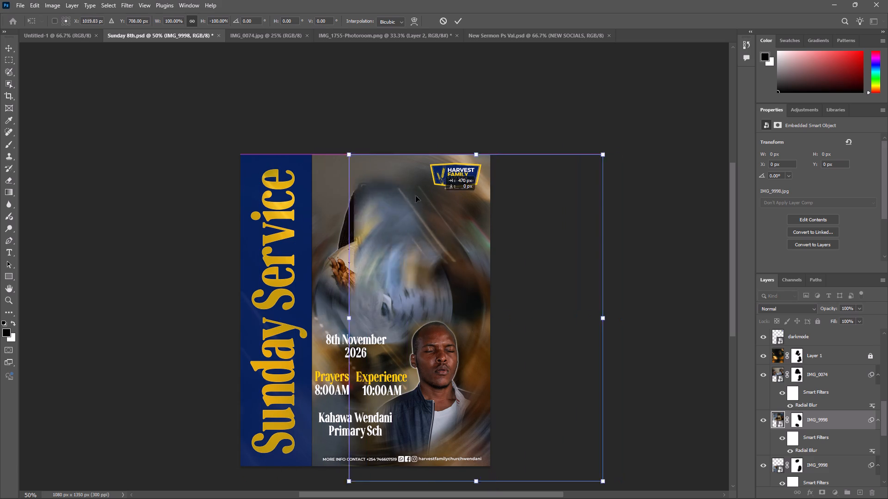
pyautogui.moveTo(416, 196); pyautogui.dragTo(364, 189)
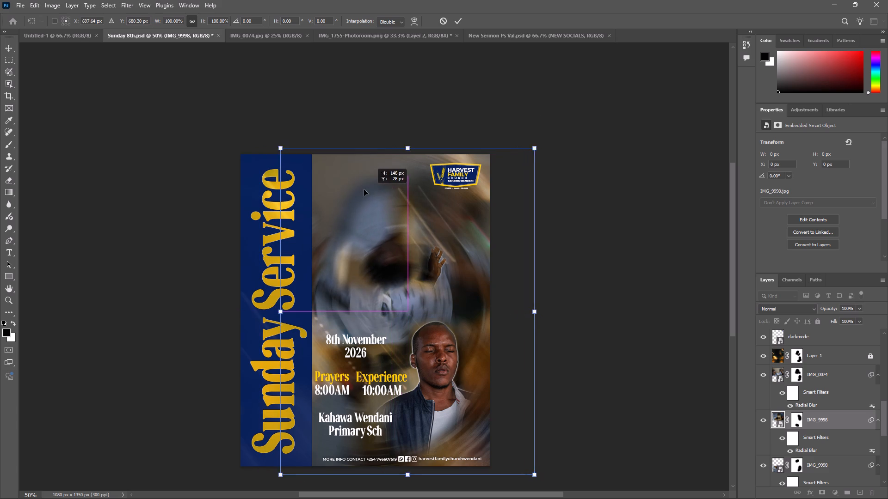
pyautogui.moveTo(364, 189); pyautogui.dragTo(355, 191)
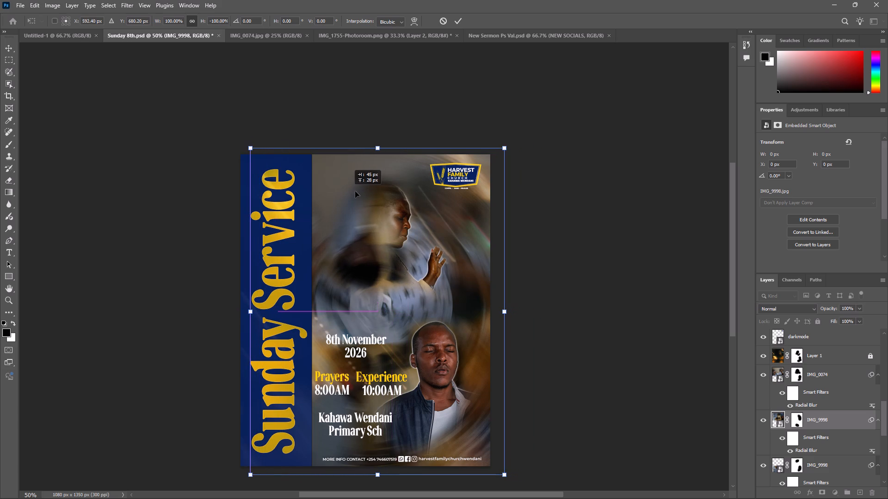
pyautogui.moveTo(355, 191); pyautogui.dragTo(452, 234)
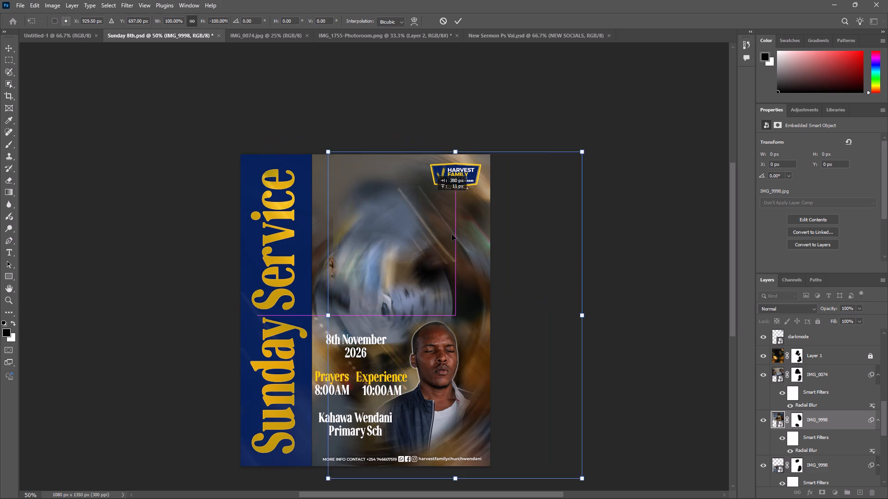
pyautogui.moveTo(452, 234); pyautogui.dragTo(372, 191)
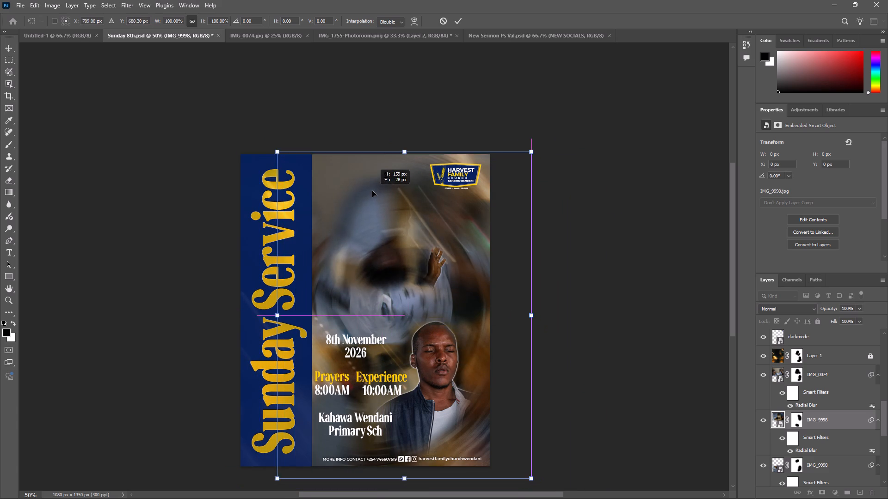
pyautogui.moveTo(372, 191); pyautogui.dragTo(355, 175)
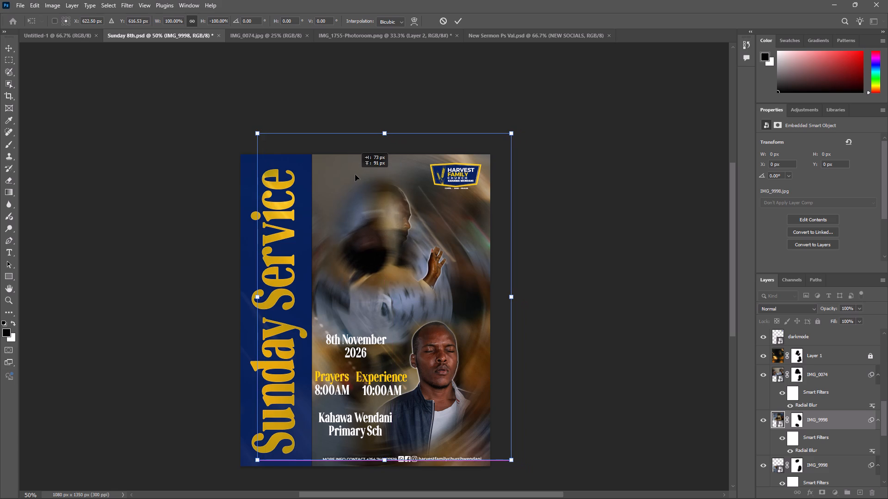
pyautogui.moveTo(355, 175); pyautogui.dragTo(359, 176)
pyautogui.hotkey('ctrl', 'shift', ']')
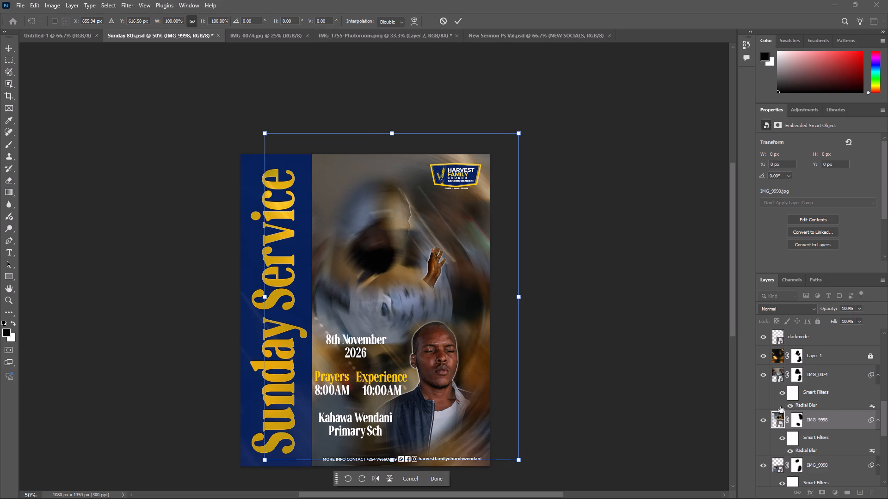
pyautogui.moveTo(827, 426); pyautogui.dragTo(792, 341)
pyautogui.click(456, 24)
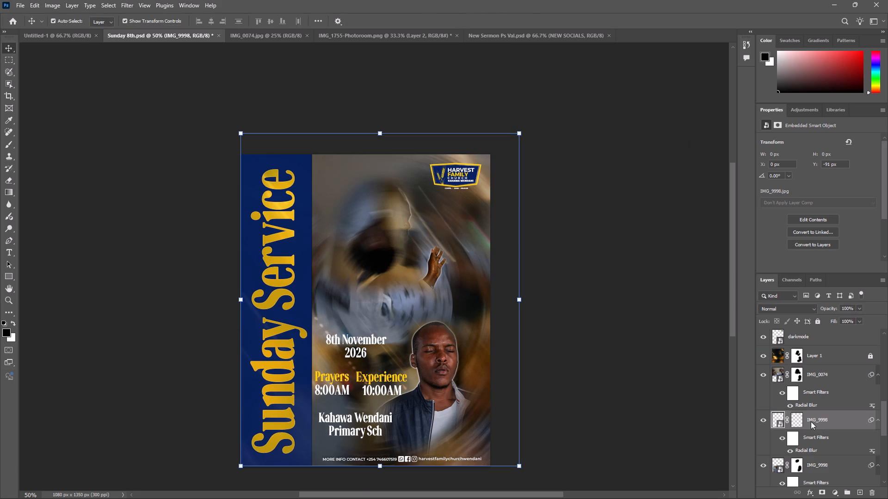
# Raise the flipped IMG_9998 copy to directly below darkmode, and place IMG_0074 between that copy and Layer 1.
pyautogui.moveTo(838, 422); pyautogui.dragTo(831, 398)
pyautogui.moveTo(831, 398); pyautogui.dragTo(822, 336)
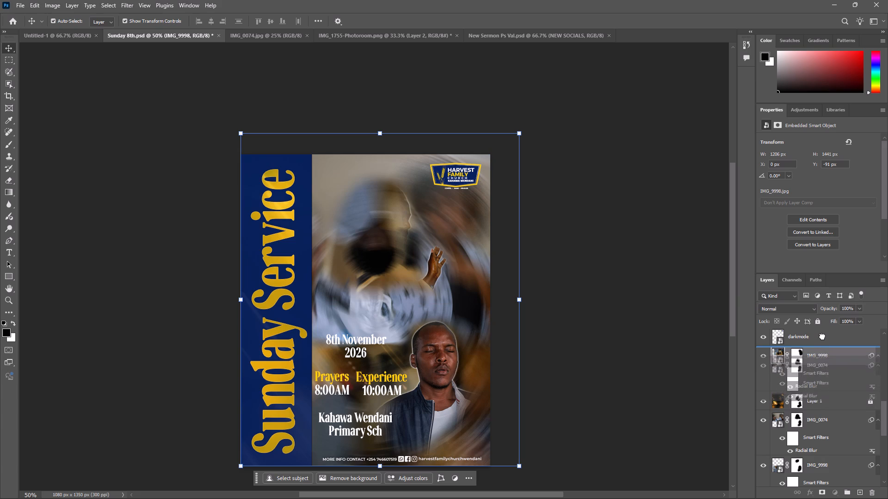
pyautogui.moveTo(822, 336); pyautogui.dragTo(838, 387)
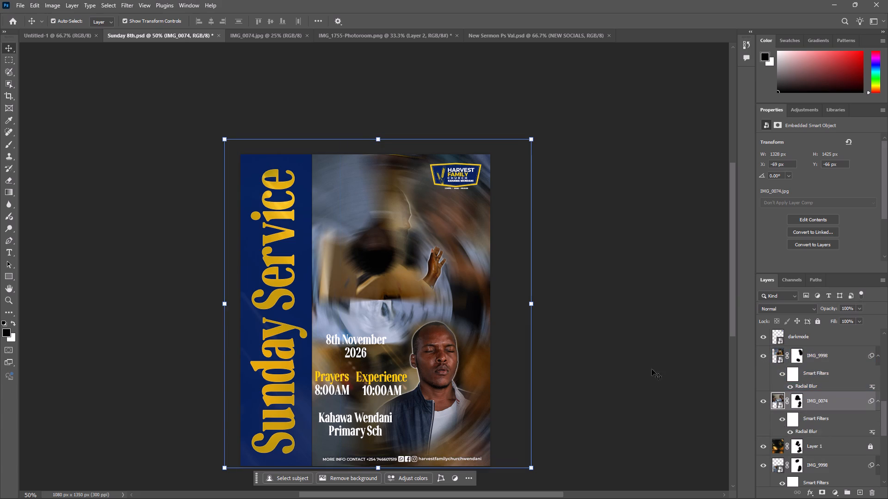
# Paint black on the upper IMG_9998 copy's layer mask with a 900 px brush, over the praying woman and the area below her.
pyautogui.click(647, 368)
pyautogui.click(337, 186)
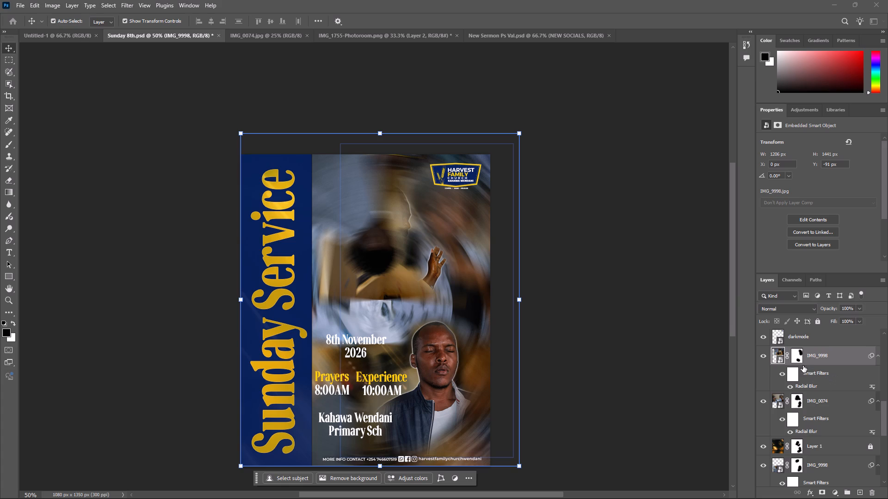
pyautogui.click(793, 353)
pyautogui.click(795, 356)
pyautogui.press('b')
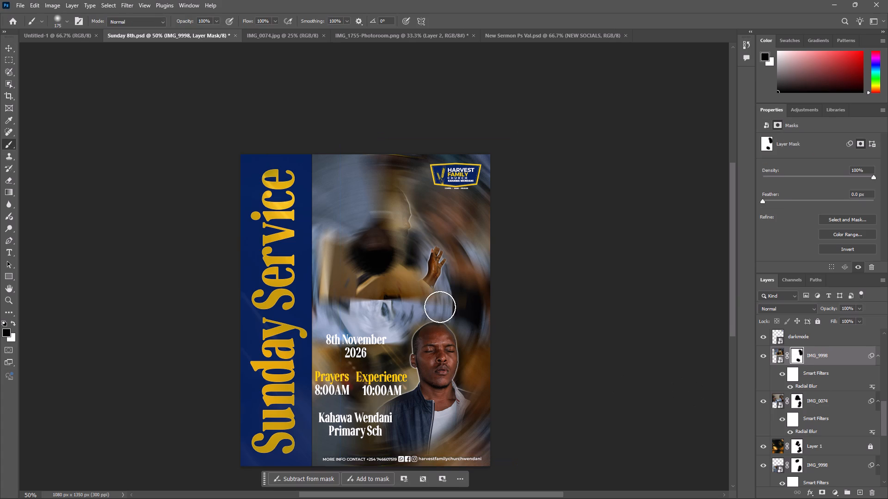
pyautogui.press(']')
pyautogui.press(']')
pyautogui.press(']')
pyautogui.press(']')
pyautogui.press(']')
pyautogui.press(']')
pyautogui.press(']')
pyautogui.press(']')
pyautogui.press(']')
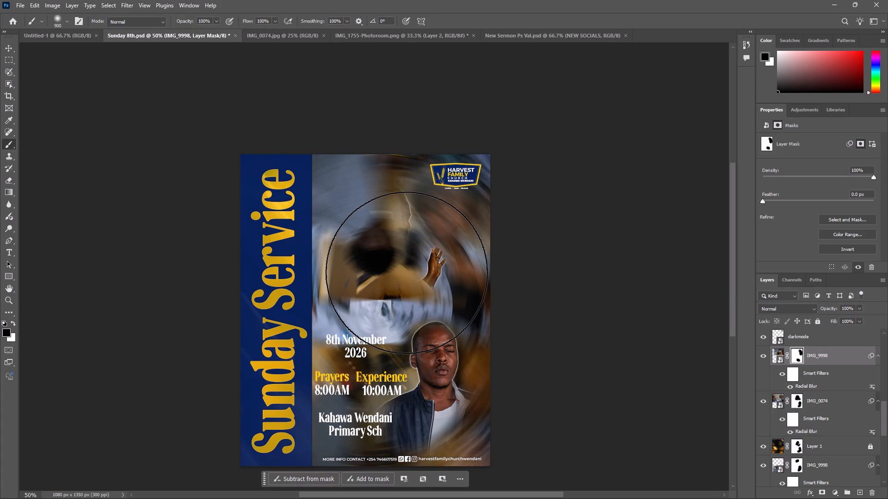
pyautogui.moveTo(442, 268); pyautogui.dragTo(391, 294)
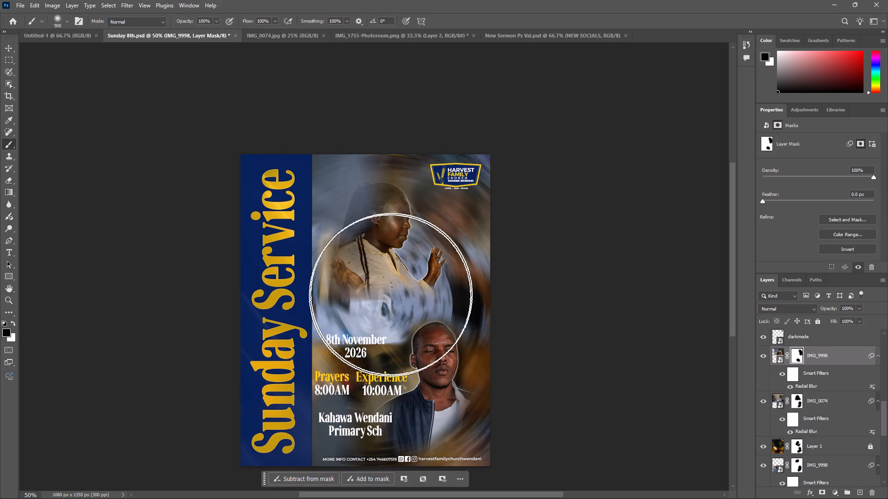
pyautogui.moveTo(391, 294); pyautogui.dragTo(400, 279)
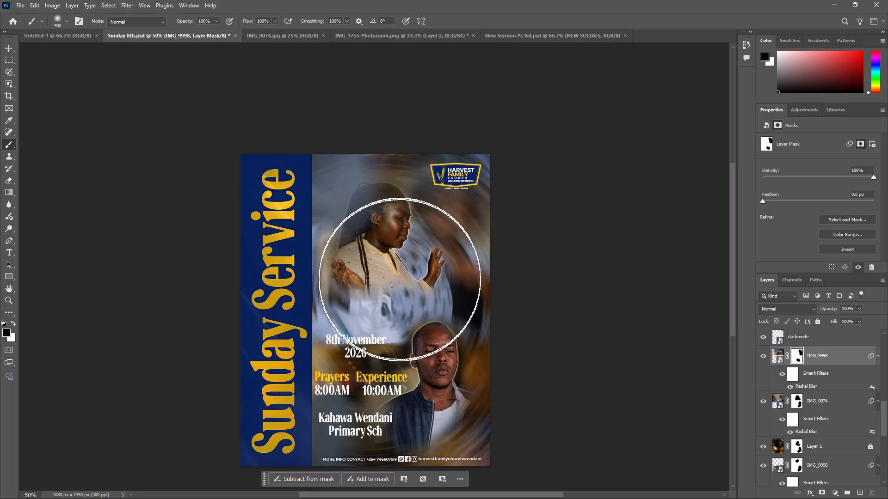
pyautogui.moveTo(400, 279); pyautogui.dragTo(395, 258)
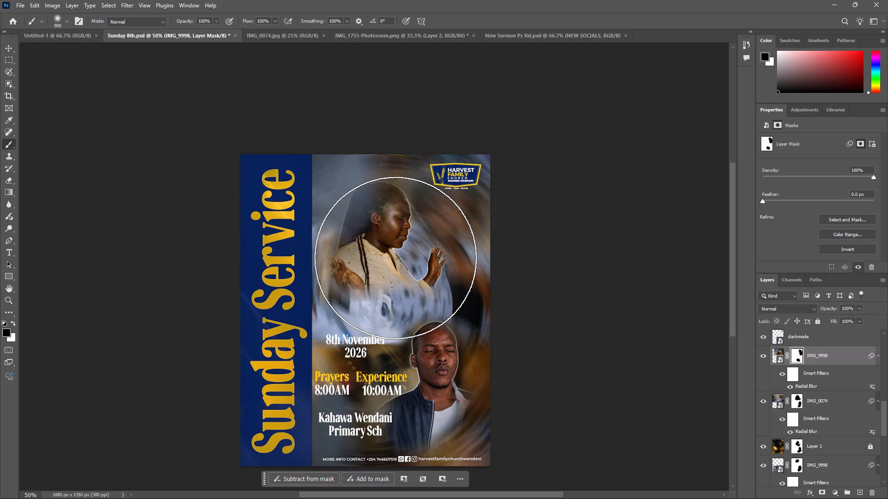
pyautogui.moveTo(395, 258); pyautogui.dragTo(405, 370)
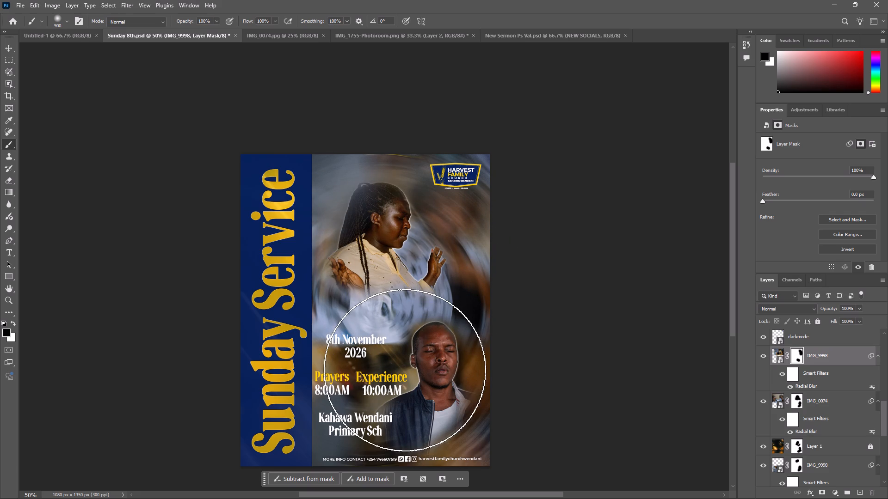
pyautogui.moveTo(405, 370); pyautogui.dragTo(365, 356)
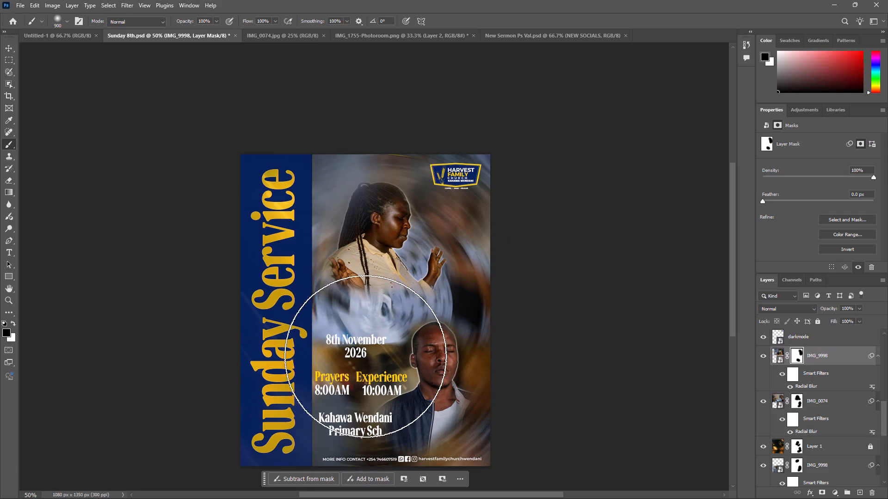
pyautogui.moveTo(365, 356); pyautogui.dragTo(429, 323)
# Refine the mask with a 300 px black brush over the woman's face, braids, shirt and near hand.
pyautogui.write('[[[[[[')
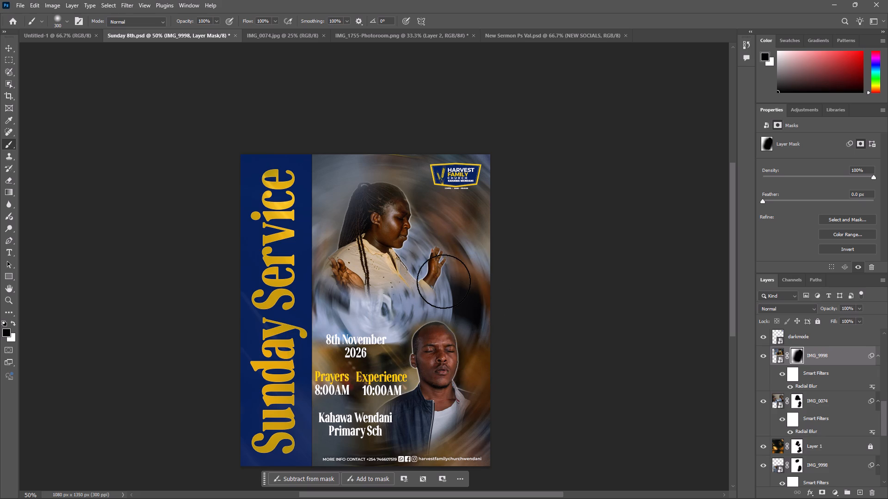
pyautogui.moveTo(373, 216); pyautogui.dragTo(380, 219)
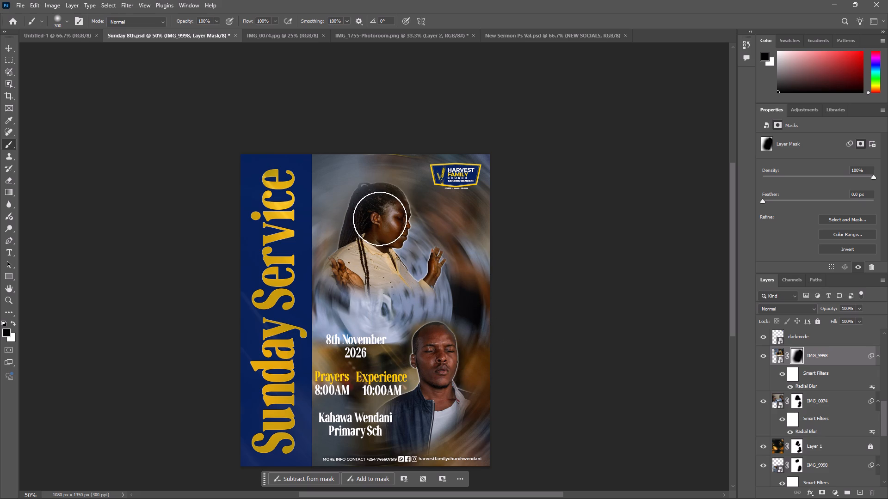
pyautogui.moveTo(380, 219); pyautogui.dragTo(350, 278)
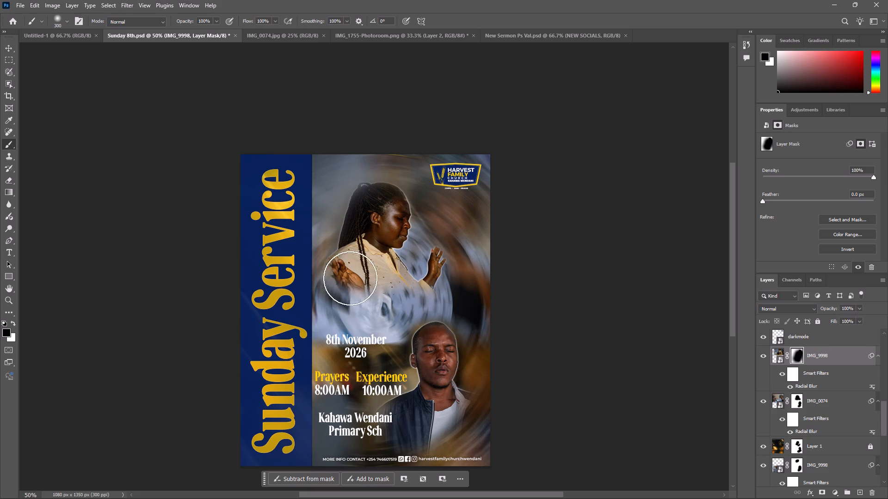
pyautogui.moveTo(350, 278); pyautogui.dragTo(374, 208)
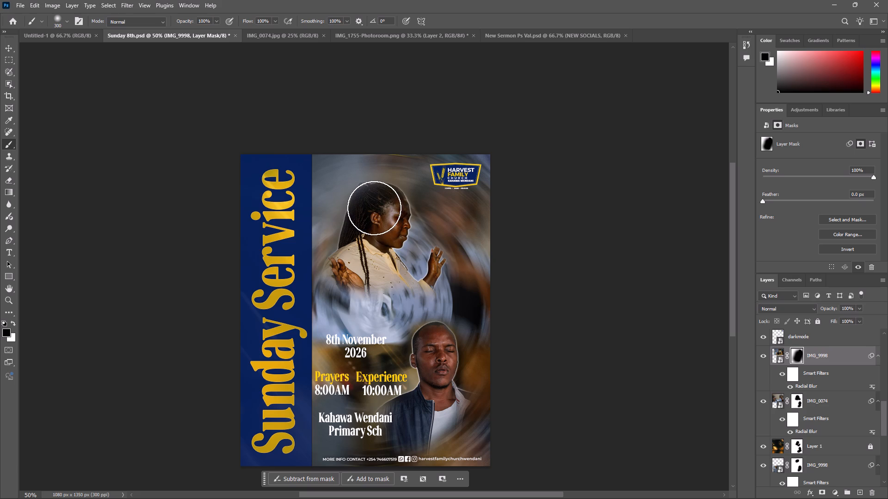
pyautogui.moveTo(374, 208); pyautogui.dragTo(360, 245)
pyautogui.hotkey('ctrl', '=')
pyautogui.hotkey('ctrl', '=')
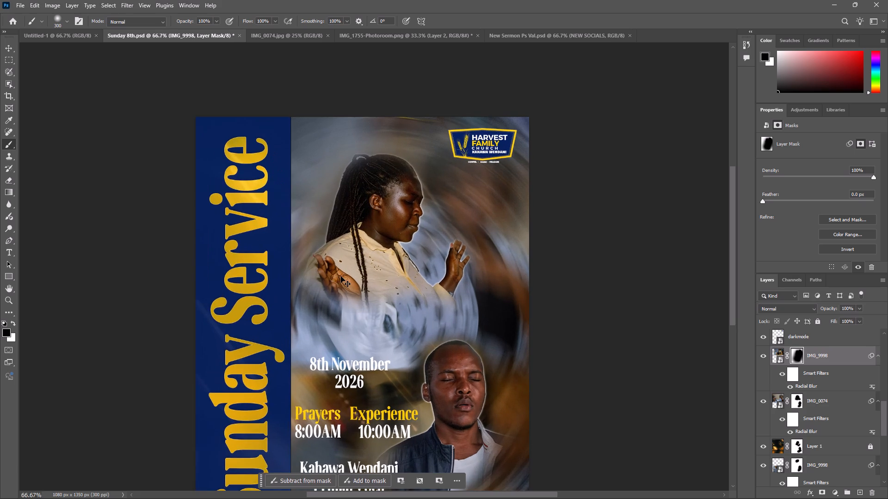
pyautogui.hotkey('ctrl', '=')
pyautogui.scroll(1, 341, 276)
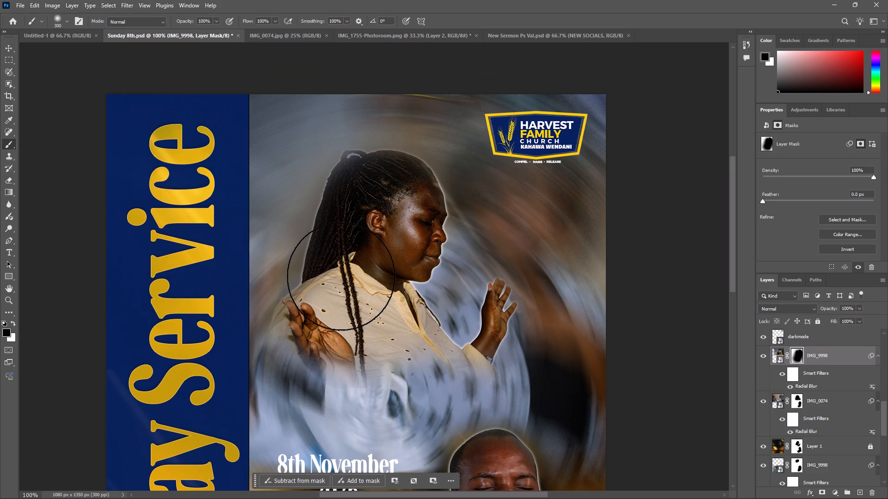
pyautogui.moveTo(387, 203); pyautogui.dragTo(390, 214)
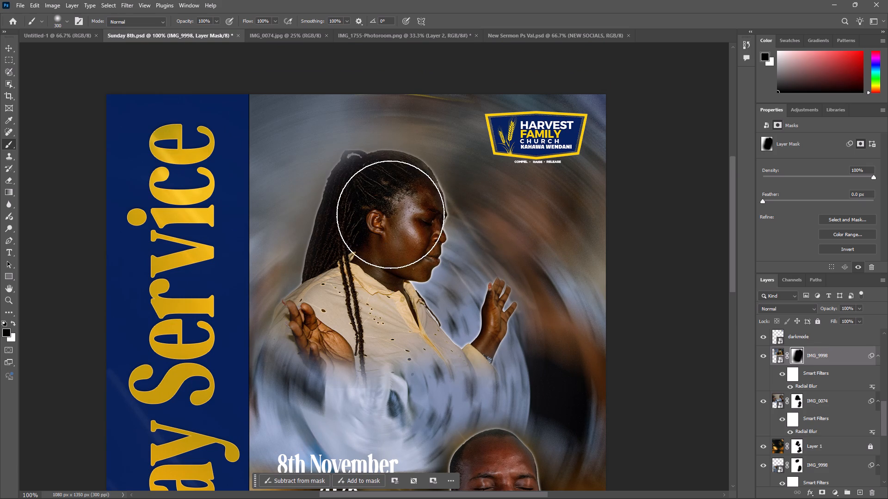
pyautogui.moveTo(390, 214); pyautogui.dragTo(379, 271)
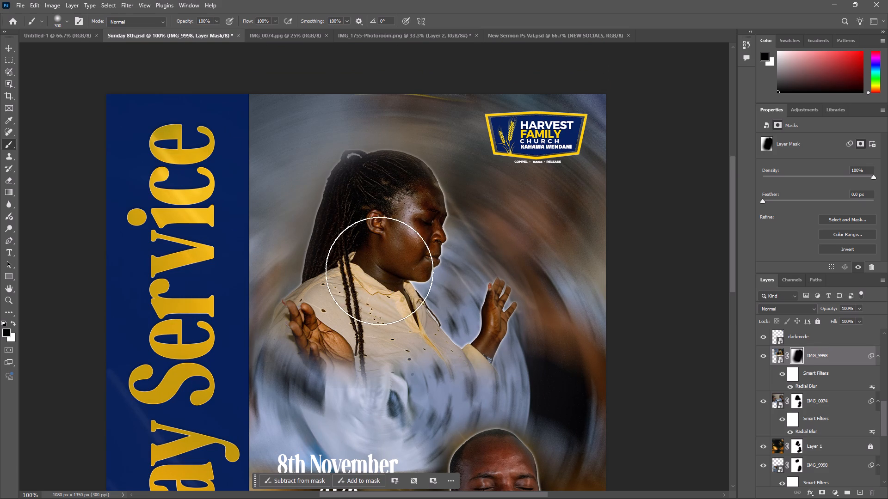
pyautogui.moveTo(379, 271); pyautogui.dragTo(346, 292)
pyautogui.moveTo(347, 334); pyautogui.dragTo(355, 359)
# Continue masking the IMG_9998 copy in black with the 300 px brush over the man and the date, time and venue text.
pyautogui.hotkey('ctrl', '-')
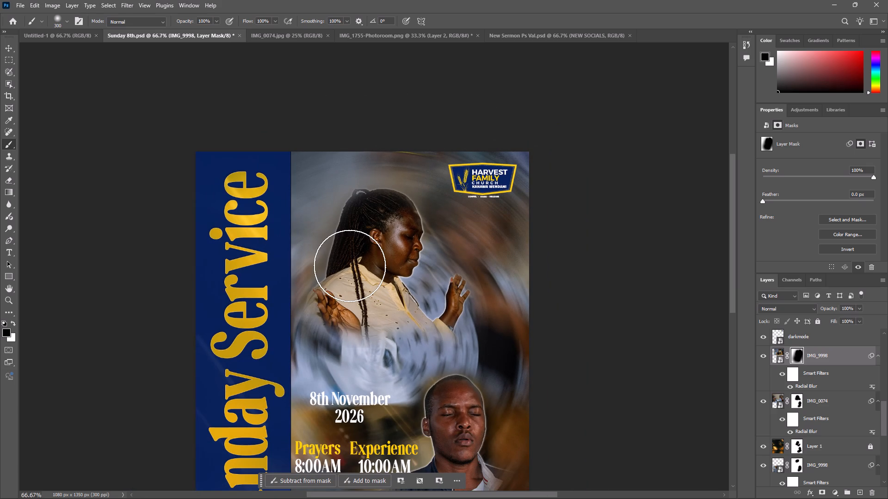
pyautogui.moveTo(451, 406); pyautogui.dragTo(447, 402)
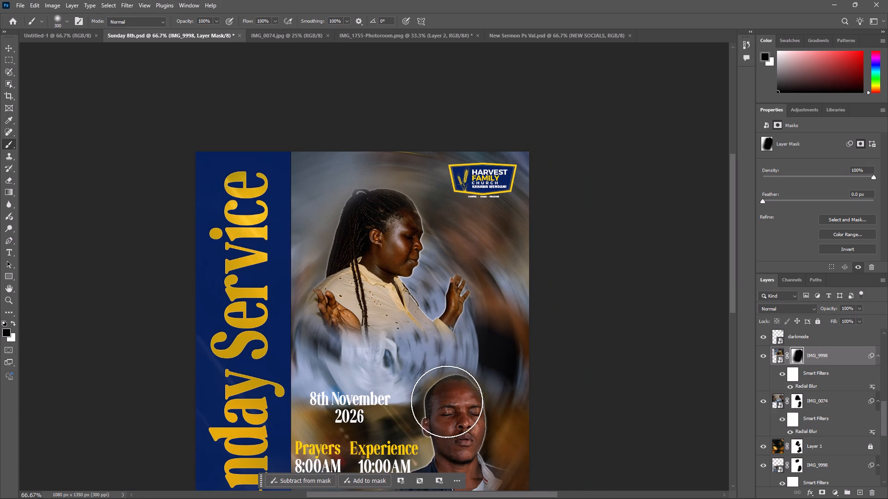
pyautogui.moveTo(447, 402); pyautogui.dragTo(401, 414)
pyautogui.moveTo(357, 420); pyautogui.dragTo(338, 437)
pyautogui.scroll(-5, 338, 437)
pyautogui.moveTo(339, 341); pyautogui.dragTo(346, 388)
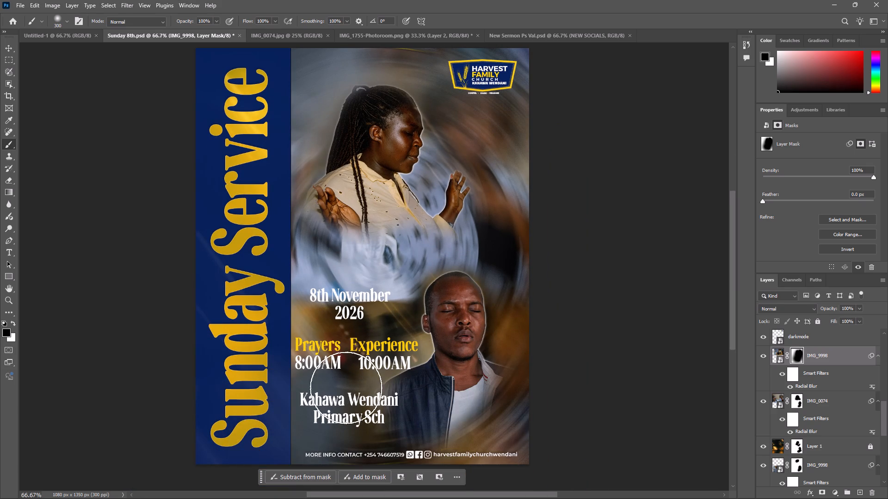
pyautogui.moveTo(346, 388); pyautogui.dragTo(493, 314)
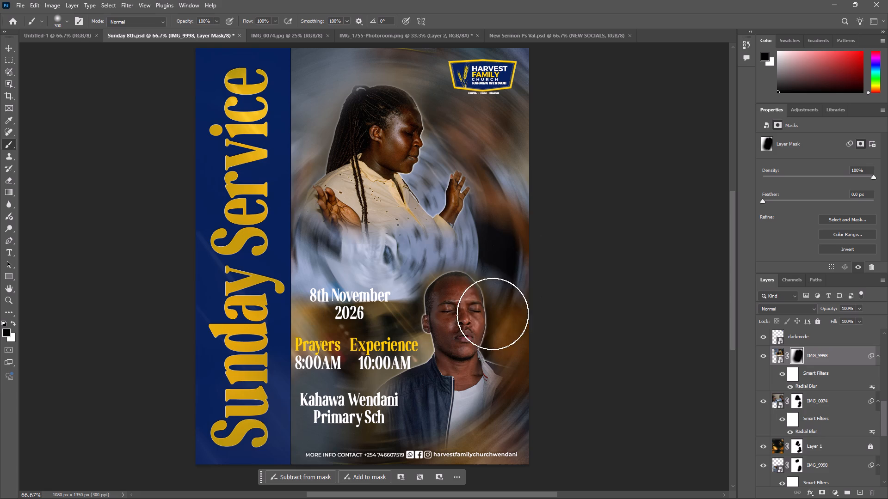
pyautogui.moveTo(493, 314); pyautogui.dragTo(433, 417)
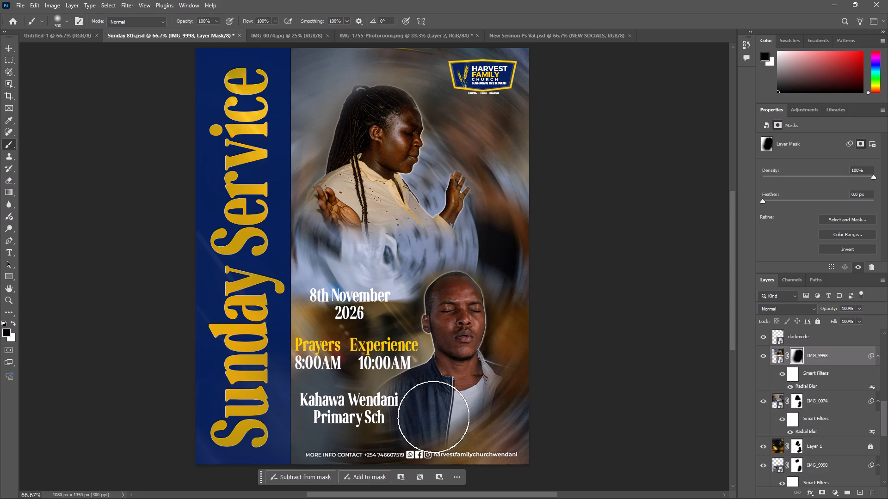
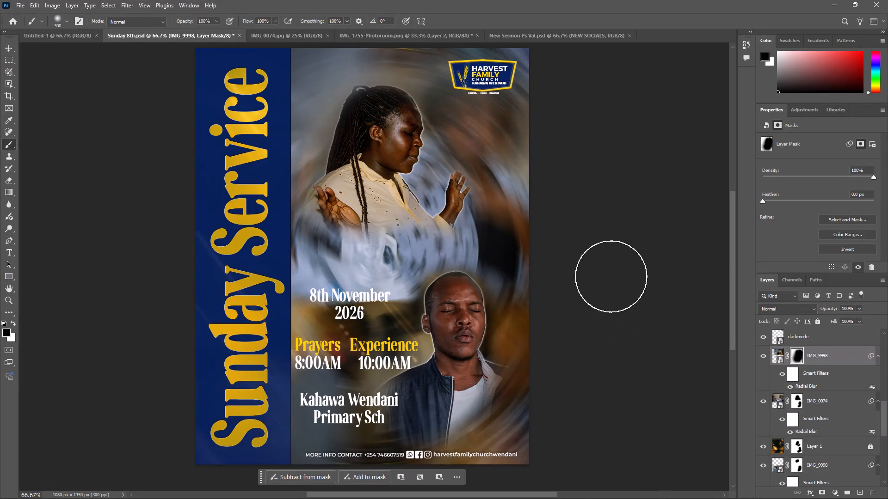
# Deselect the layer and examine the whole poster, then closely inspect the blurred blend between the woman's shirt and the date text.
pyautogui.press('v')
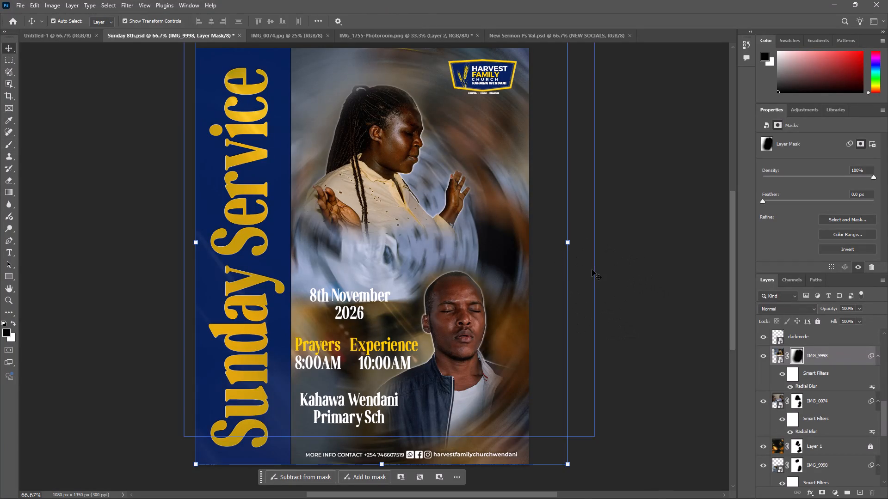
pyautogui.click(634, 286)
pyautogui.scroll(2, 532, 295)
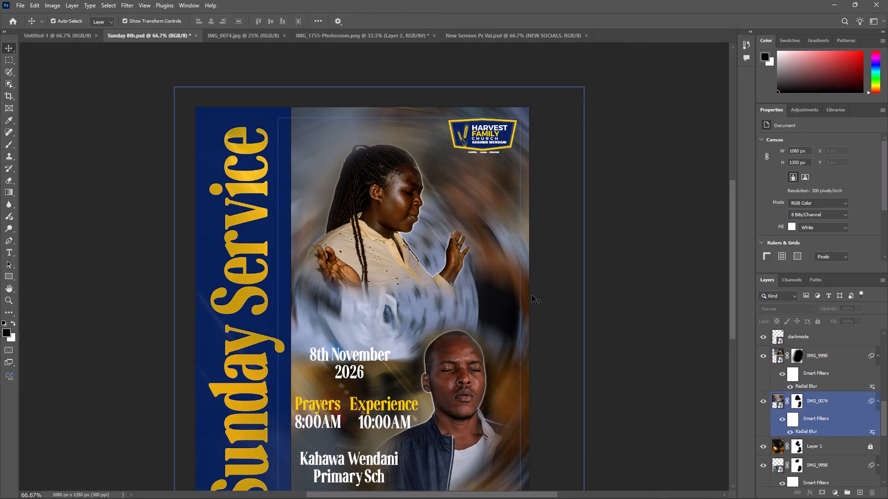
pyautogui.scroll(1, 532, 295)
pyautogui.scroll(-1, 532, 295)
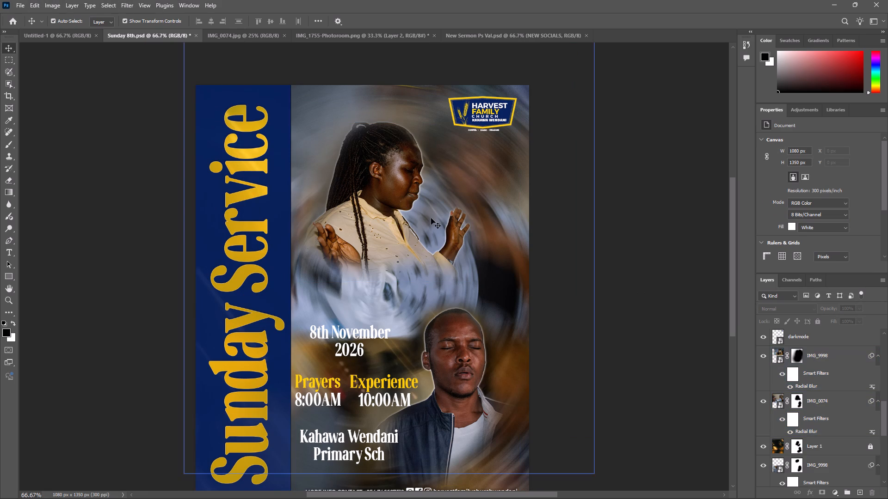
pyautogui.scroll(-1, 431, 218)
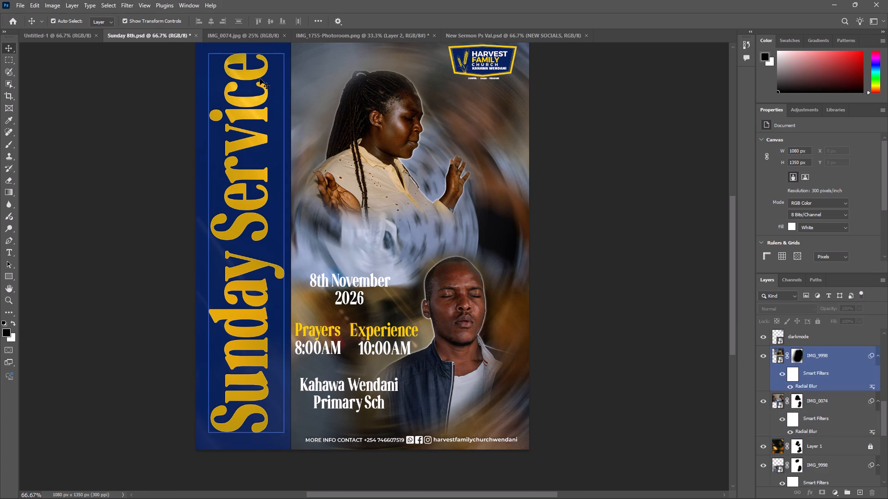
pyautogui.click(371, 212)
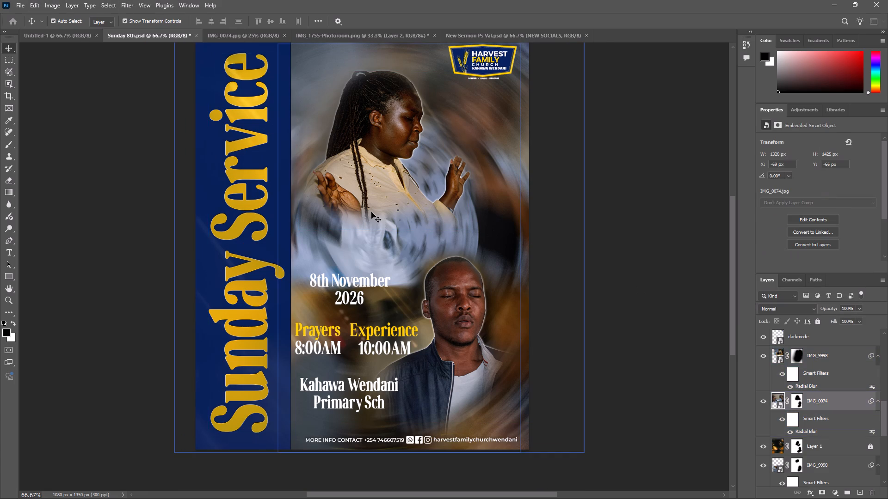
pyautogui.hotkey('ctrl', '=')
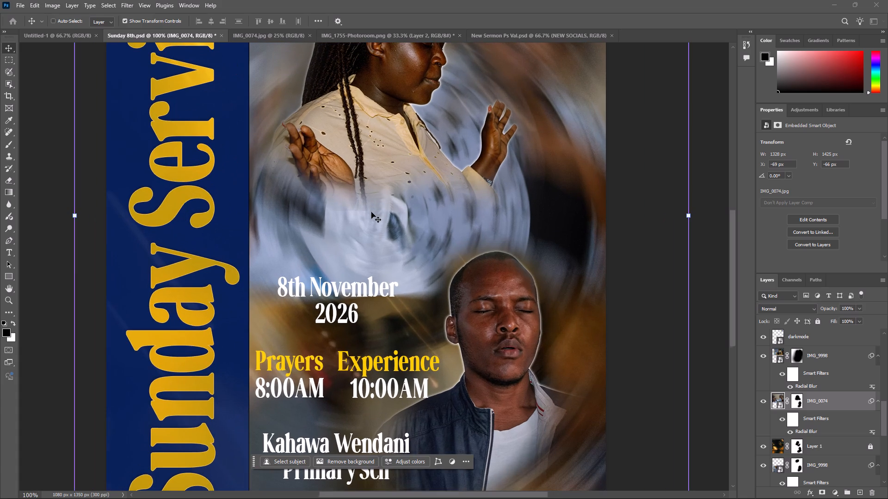
pyautogui.hotkey('ctrl', '=')
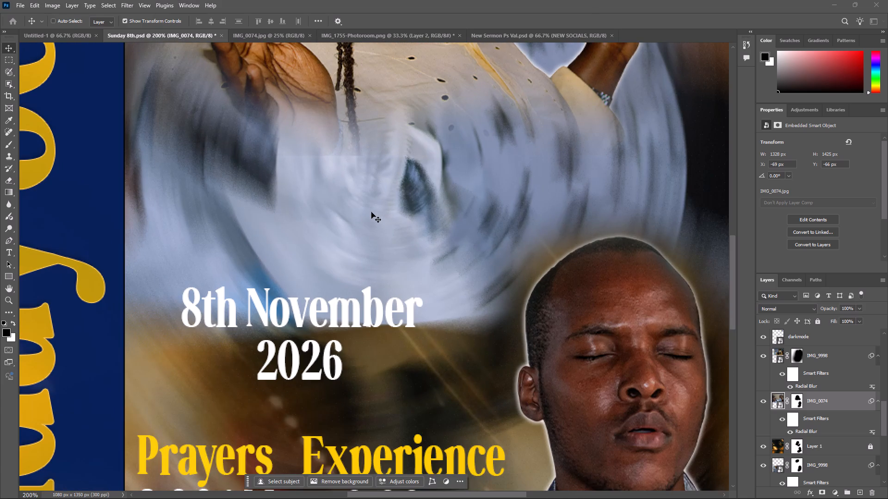
pyautogui.hotkey('ctrl', '-')
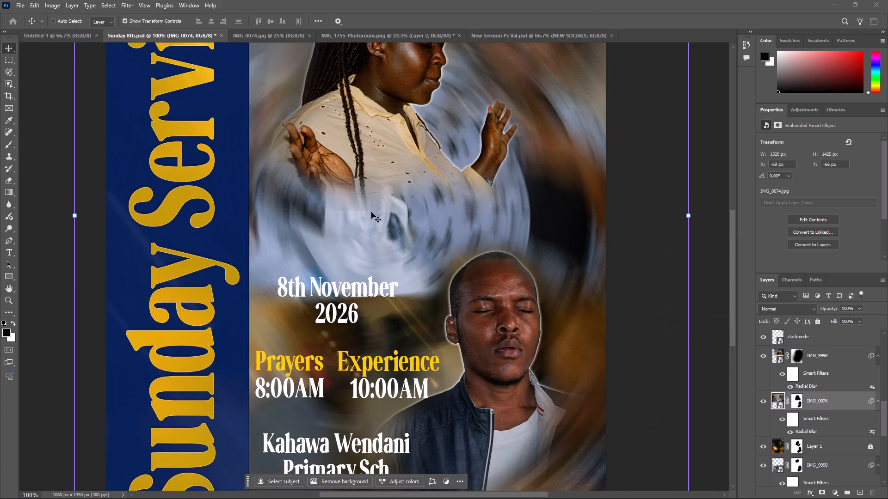
pyautogui.hotkey('ctrl', '-')
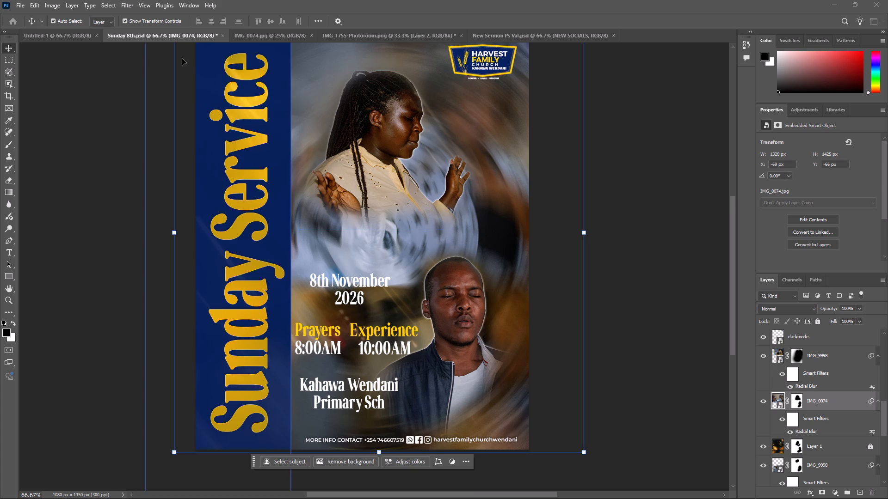
# Start a Save for Web (Legacy) export of the Sunday Service poster.
pyautogui.click(16, 0)
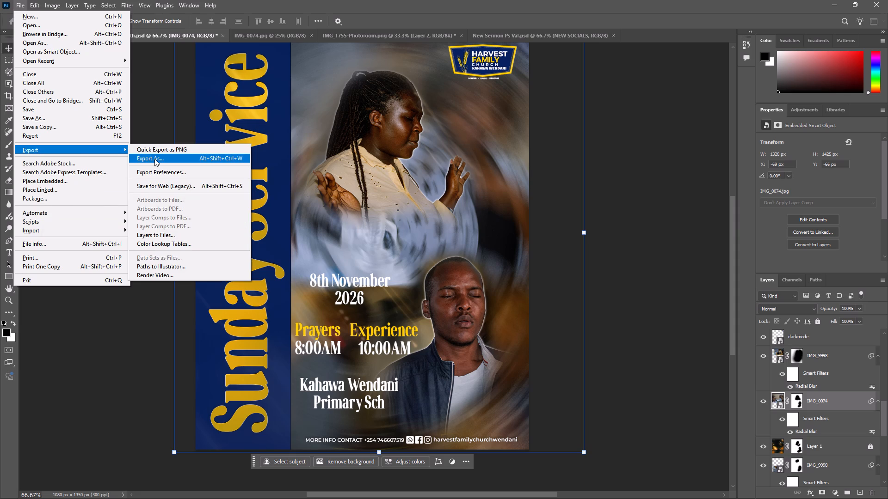
pyautogui.click(177, 188)
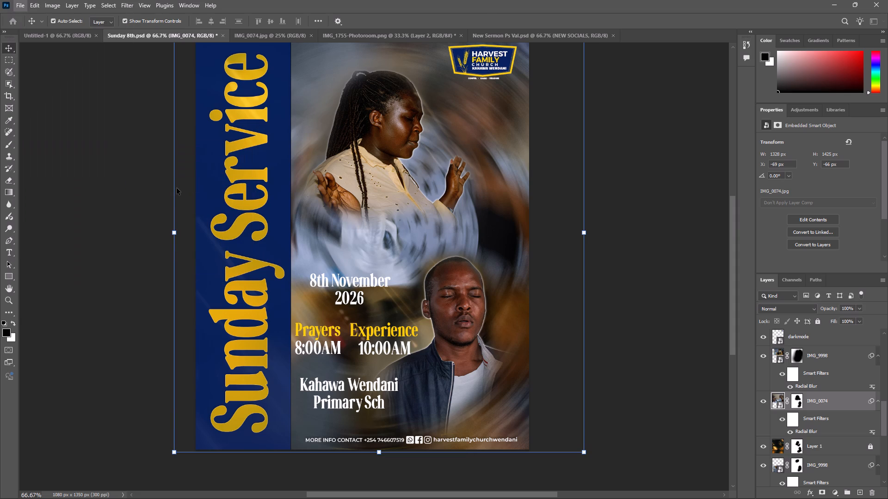
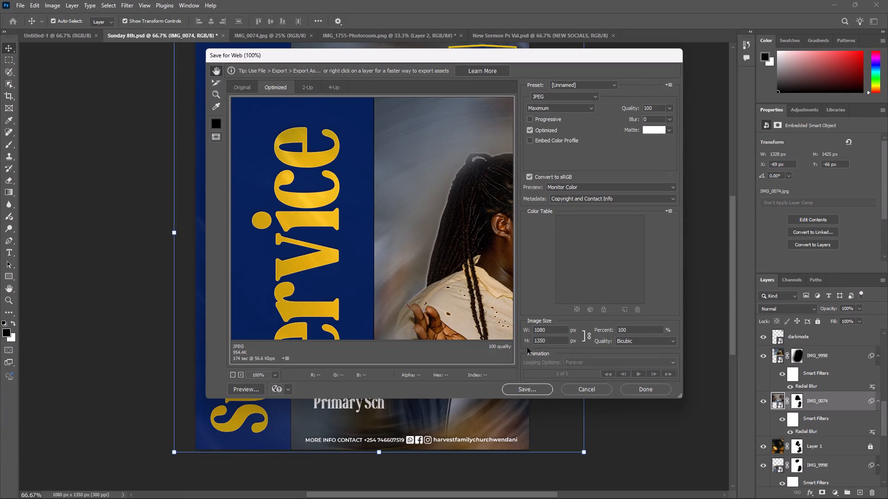
# Save the optimized JPEG as Sunday-8th.jpg in the caroussel folder on Local Disk (C:).
pyautogui.click(533, 392)
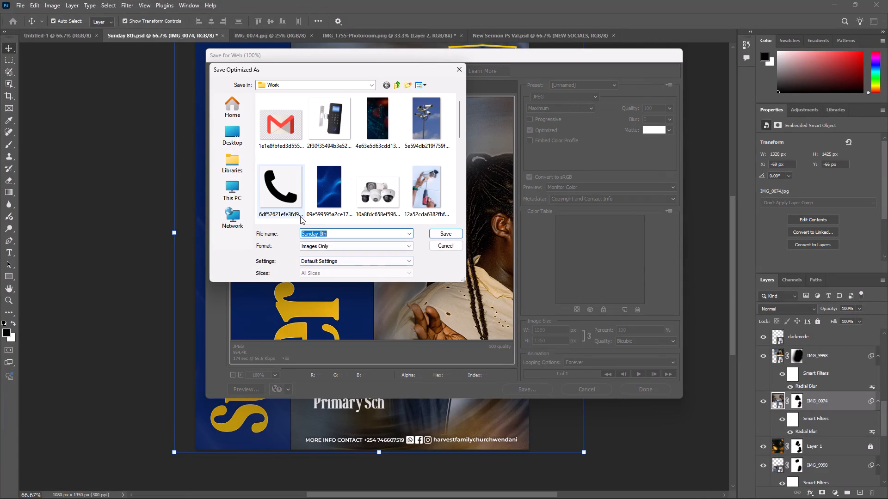
pyautogui.click(232, 178)
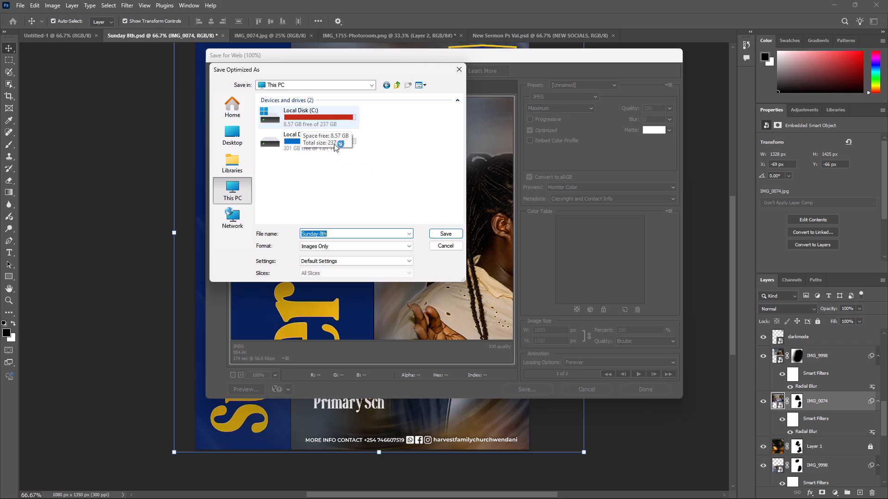
pyautogui.doubleClick(321, 118)
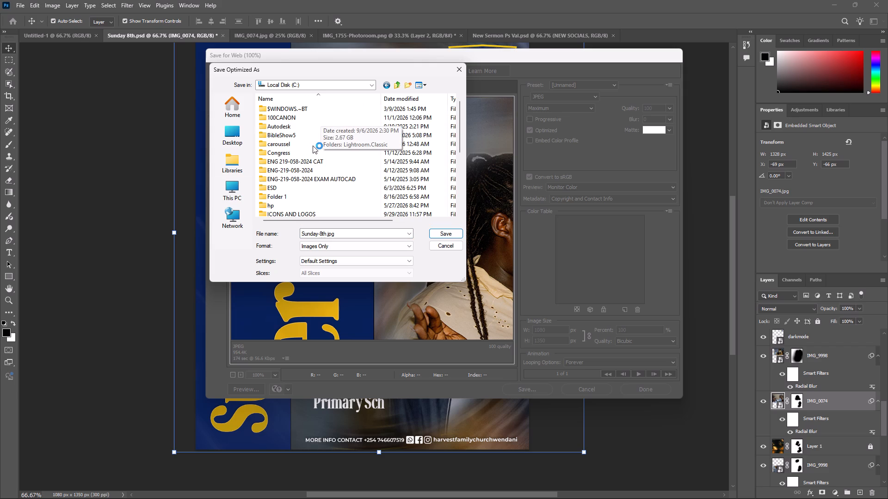
pyautogui.doubleClick(313, 142)
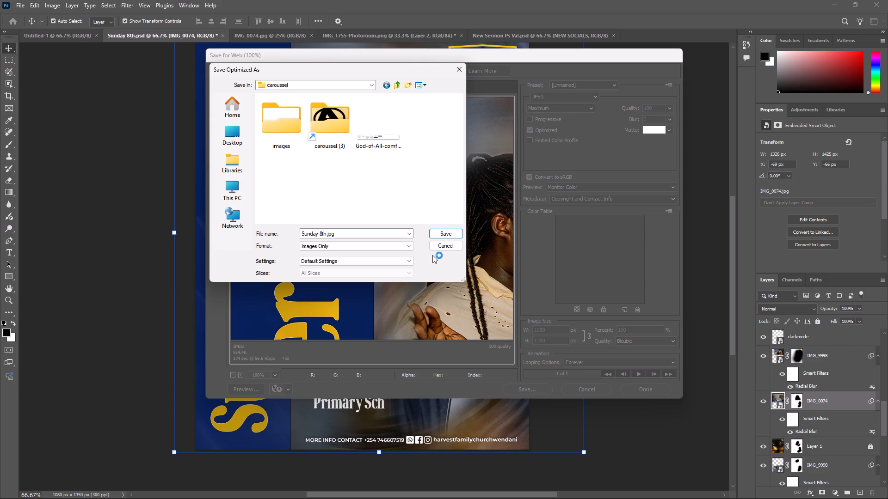
pyautogui.click(431, 235)
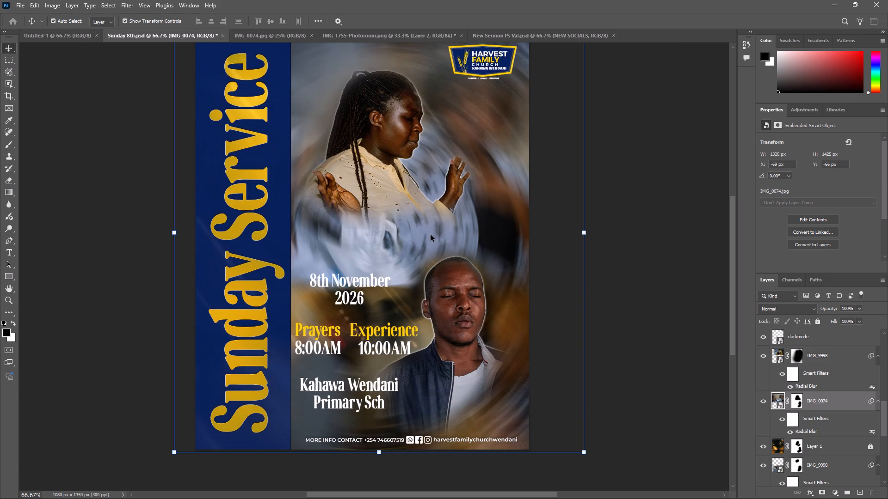
# Save the changes to the Sunday 8th.psd poster document.
pyautogui.hotkey('ctrl', 's')
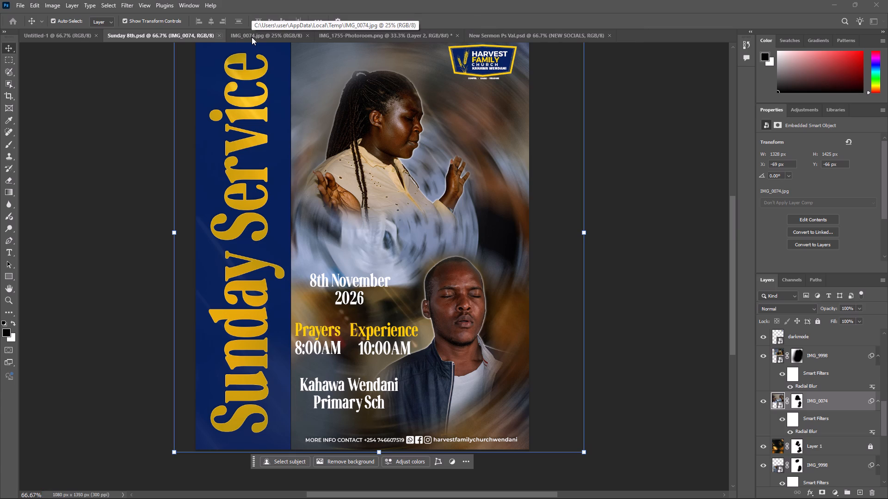
# Close all open documents, starting with Sunday 8th.psd and ending with the blank Untitled-1, and exit Photoshop.
pyautogui.click(219, 34)
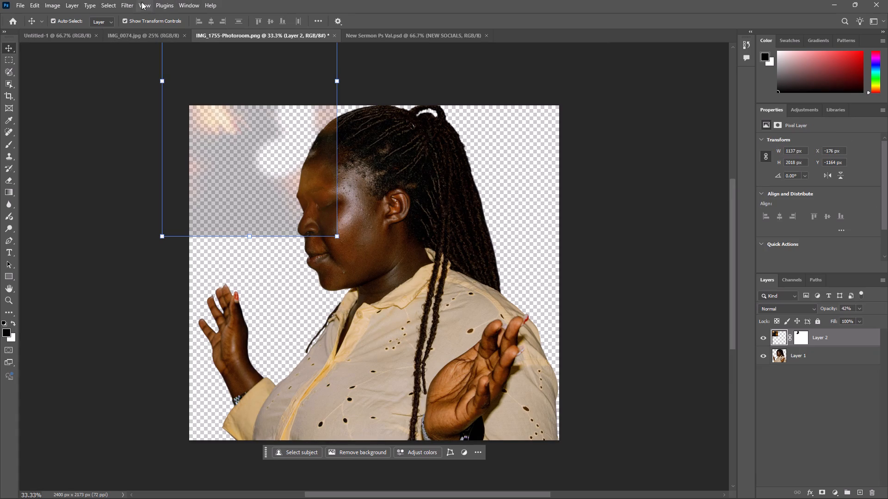
pyautogui.click(335, 37)
pyautogui.click(454, 186)
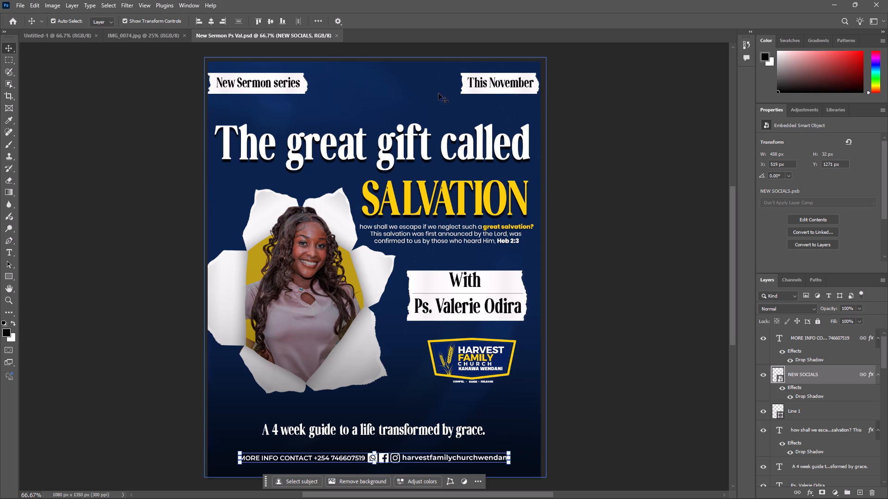
pyautogui.click(336, 37)
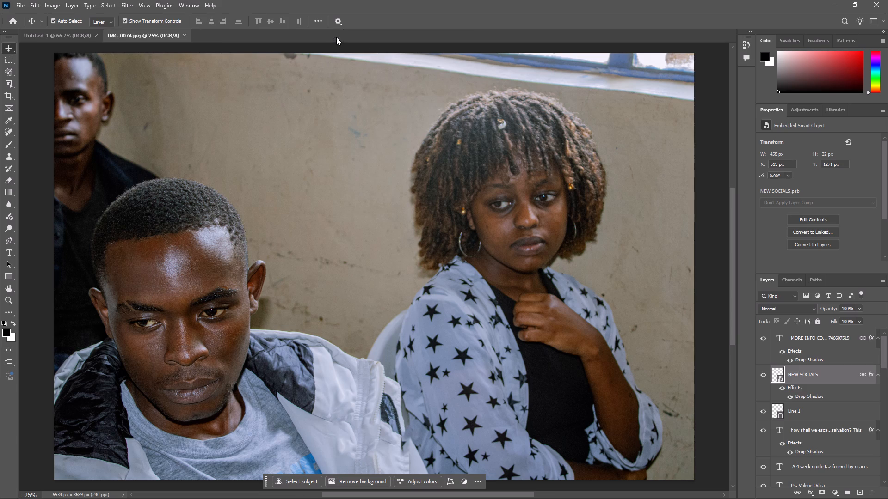
pyautogui.click(185, 37)
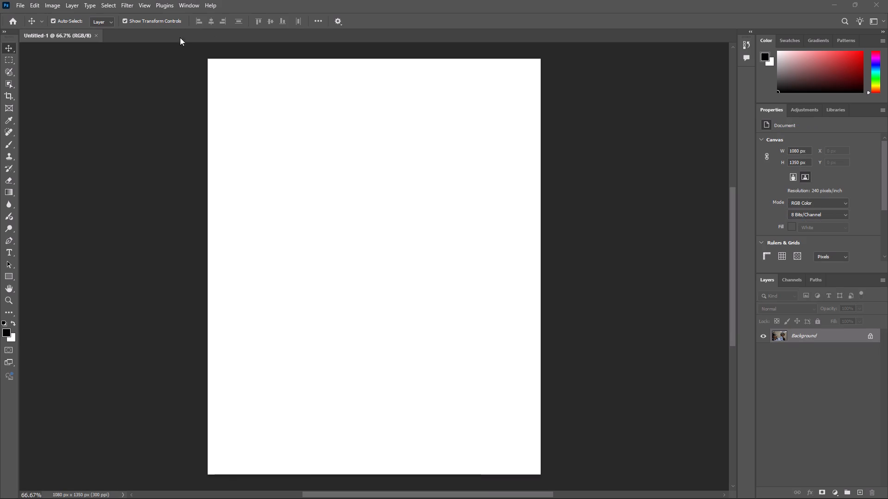
pyautogui.click(97, 35)
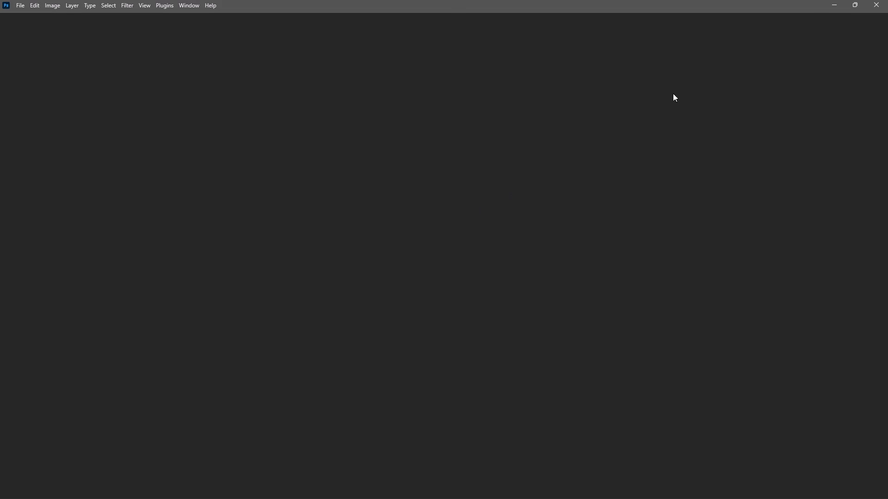
pyautogui.click(886, 0)
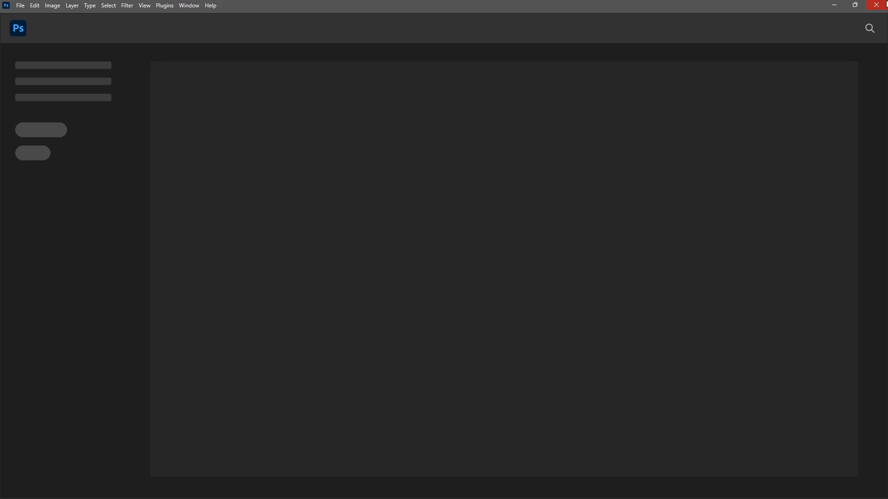
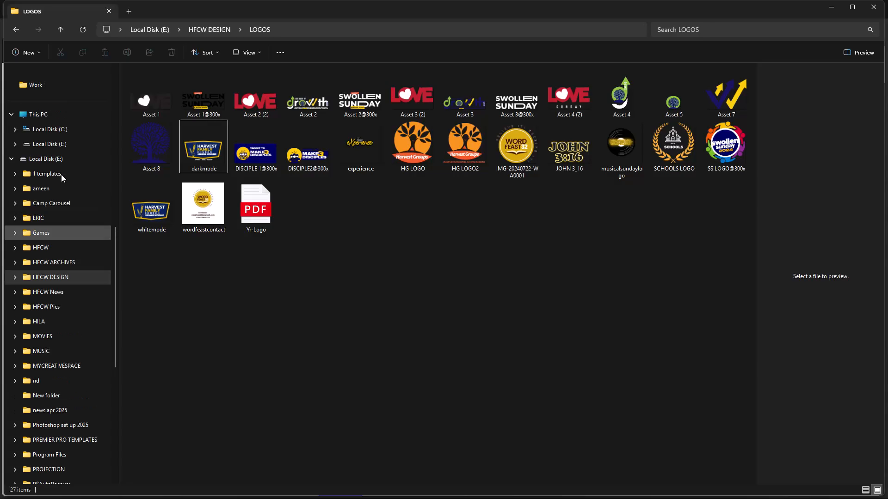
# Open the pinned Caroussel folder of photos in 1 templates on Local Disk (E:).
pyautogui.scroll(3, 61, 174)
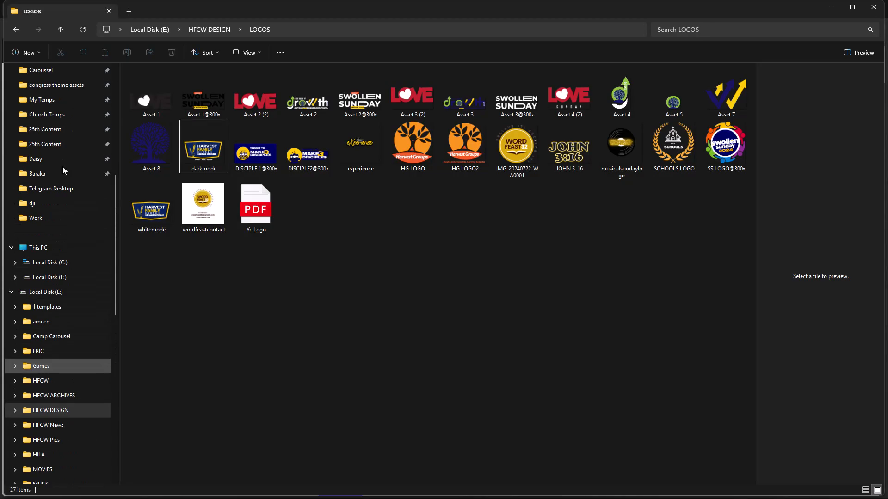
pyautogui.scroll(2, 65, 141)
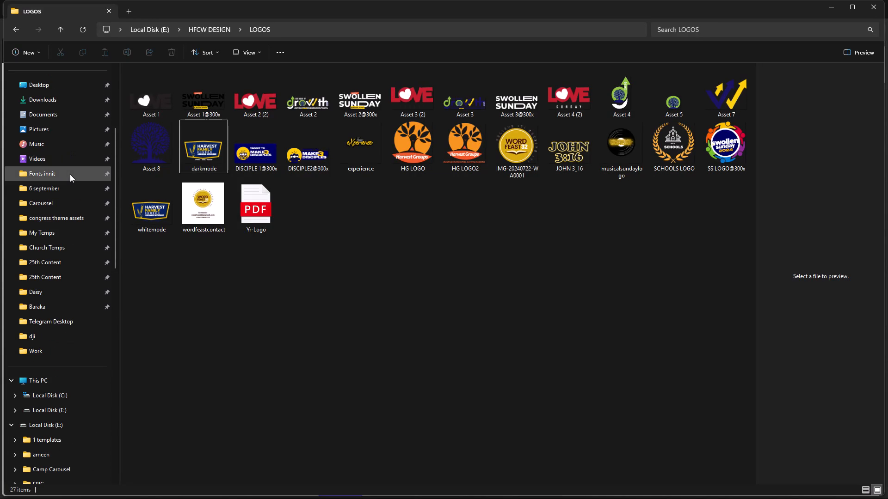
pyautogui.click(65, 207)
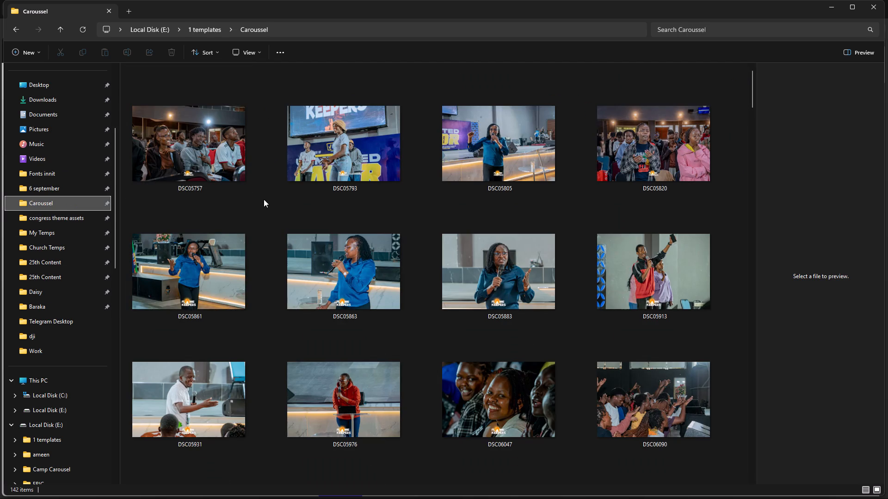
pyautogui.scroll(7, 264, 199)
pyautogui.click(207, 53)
# Open the caroussel folder on Local Disk (C:), where the poster JPEG was exported.
pyautogui.click(35, 393)
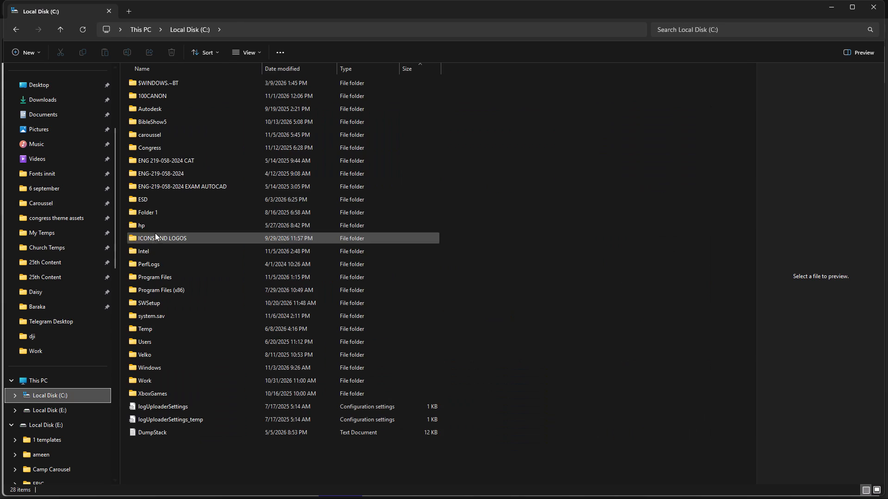
pyautogui.doubleClick(191, 136)
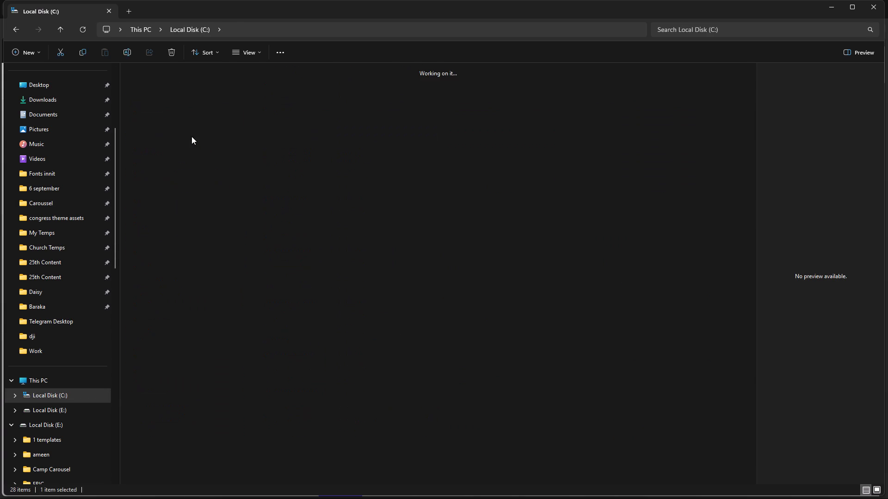